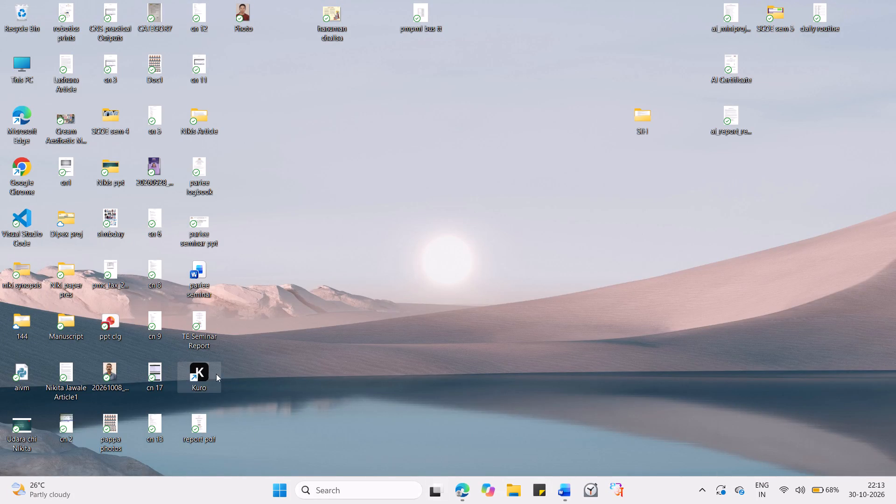
Launch the Kuro application from its desktop shortcut.
{"action": "double_click", "coordinate": [202, 371]}
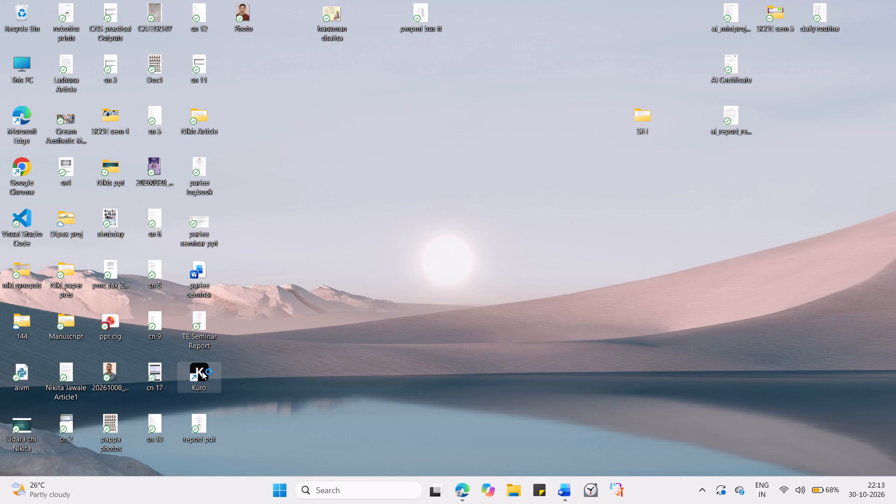
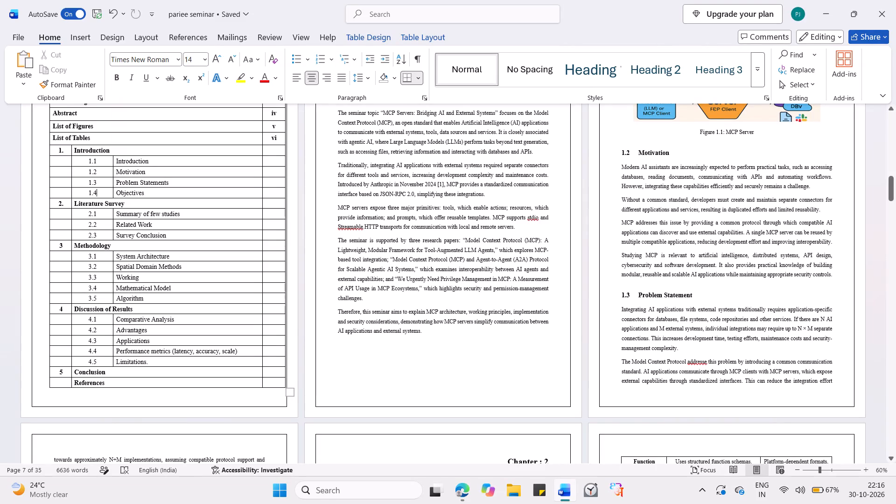
Capitalize the last two words of contents entry 2.1 so it reads "Summary of Few Studies".
{"action": "left_click", "coordinate": [151, 213]}
{"action": "key", "text": "Right"}
{"action": "key", "text": "BackSpace"}
{"action": "key", "text": "shift+f"}
{"action": "key", "text": "Right"}
{"action": "key", "text": "Right"}
{"action": "key", "text": "Right"}
{"action": "key", "text": "Right"}
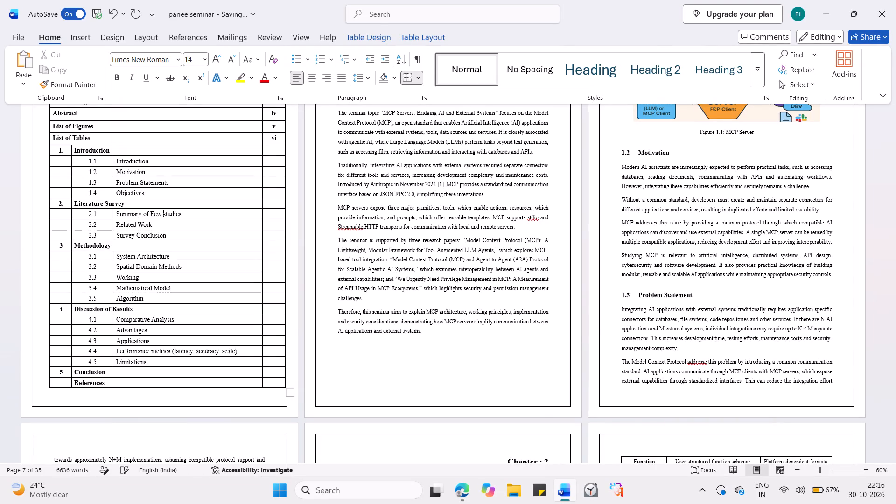
{"action": "key", "text": "BackSpace"}
{"action": "key", "text": "shift+s"}
{"action": "key", "text": "Down"}
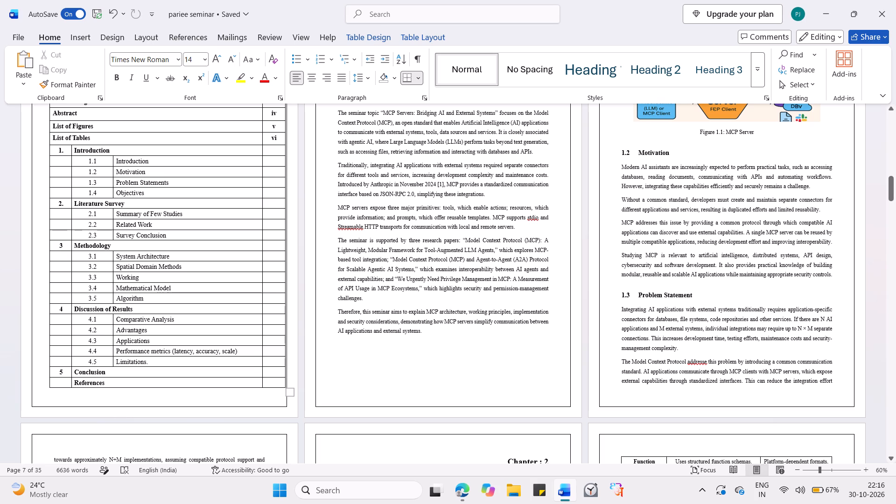
Replace the title of contents entry 3.2 with "Working of MCP Servers".
{"action": "left_click_drag", "start_coordinate": [189, 266], "coordinate": [123, 266]}
{"action": "type", "text": "Working of"}
{"action": "key", "text": "space"}
{"action": "type", "text": "MCP Servers"}
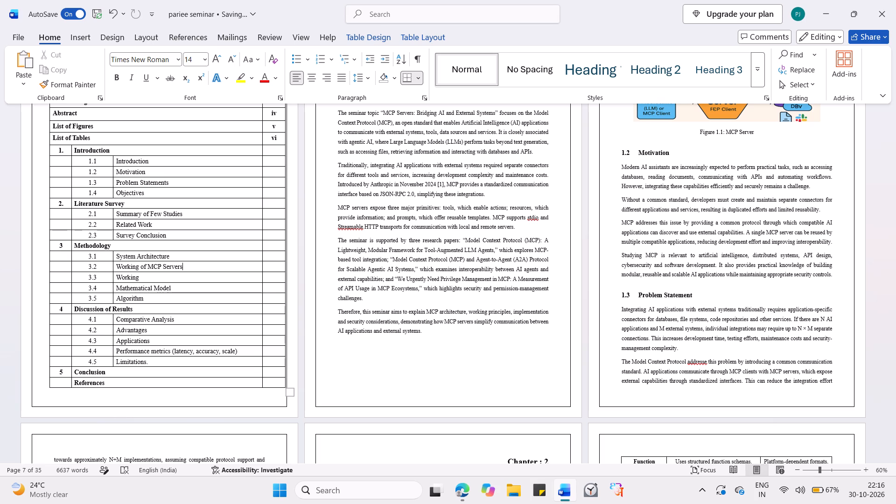
Replace the title of contents entry 3.3 with "Mathematical Model".
{"action": "left_click", "coordinate": [160, 279]}
{"action": "key", "text": "BackSpace"}
{"action": "key", "text": "BackSpace"}
{"action": "key", "text": "BackSpace"}
{"action": "key", "text": "BackSpace"}
{"action": "key", "text": "BackSpace"}
{"action": "key", "text": "BackSpace"}
{"action": "key", "text": "BackSpace"}
{"action": "key", "text": "BackSpace"}
{"action": "type", "text": "MAthematical Model"}
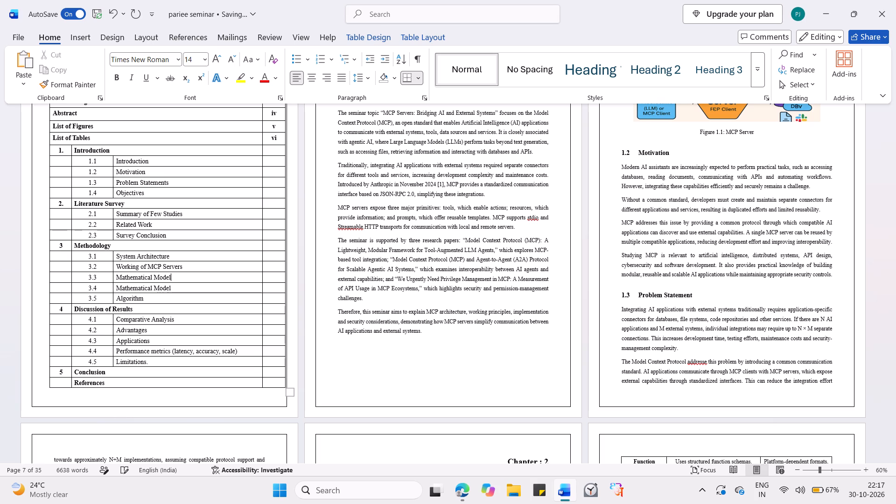
Delete the duplicate title text in contents entry 3.4 back to "Mathem".
{"action": "key", "text": "Down"}
{"action": "key", "text": "BackSpace"}
{"action": "key", "text": "BackSpace"}
{"action": "key", "text": "BackSpace"}
{"action": "key", "text": "BackSpace"}
{"action": "key", "text": "BackSpace"}
{"action": "key", "text": "BackSpace"}
{"action": "key", "text": "BackSpace"}
{"action": "key", "text": "BackSpace"}
{"action": "key", "text": "BackSpace"}
{"action": "key", "text": "BackSpace"}
{"action": "key", "text": "BackSpace"}
{"action": "key", "text": "BackSpace"}
Extend the title of contents entry 3.3 with "and Algorithm".
{"action": "left_click", "coordinate": [186, 277]}
{"action": "key", "text": "space"}
{"action": "type", "text": "and Algorithm"}
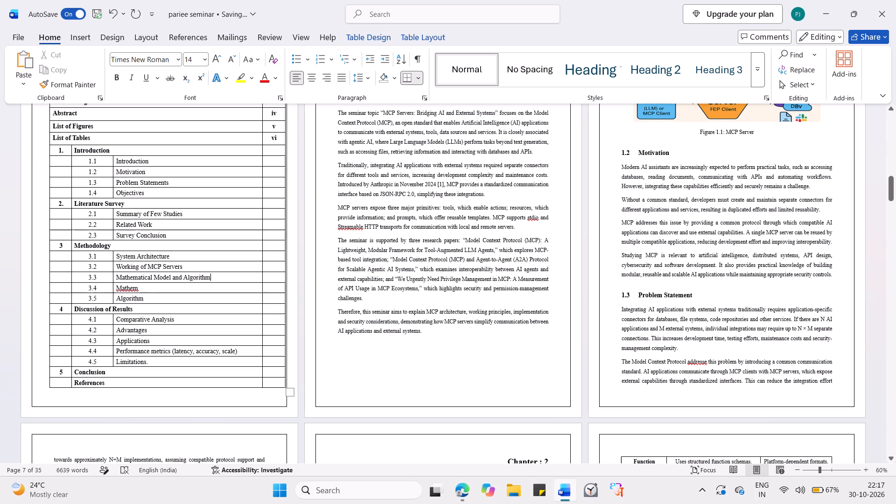
Clear the leftover text in contents entry 3.4 and title it "Implementing Methodology".
{"action": "left_click", "coordinate": [144, 289]}
{"action": "key", "text": "BackSpace"}
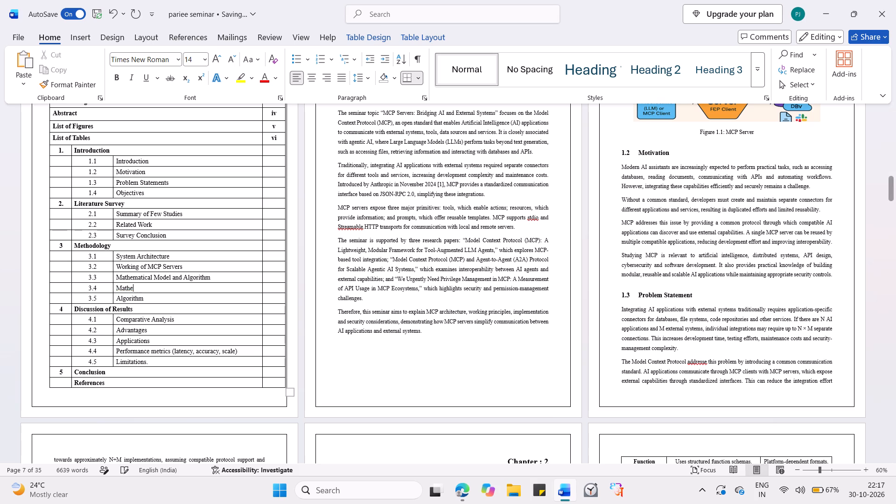
{"action": "key", "text": "BackSpace"}
{"action": "key", "text": "BackSpace"}
{"action": "key", "text": "BackSpace"}
{"action": "key", "text": "BackSpace"}
{"action": "key", "text": "BackSpace"}
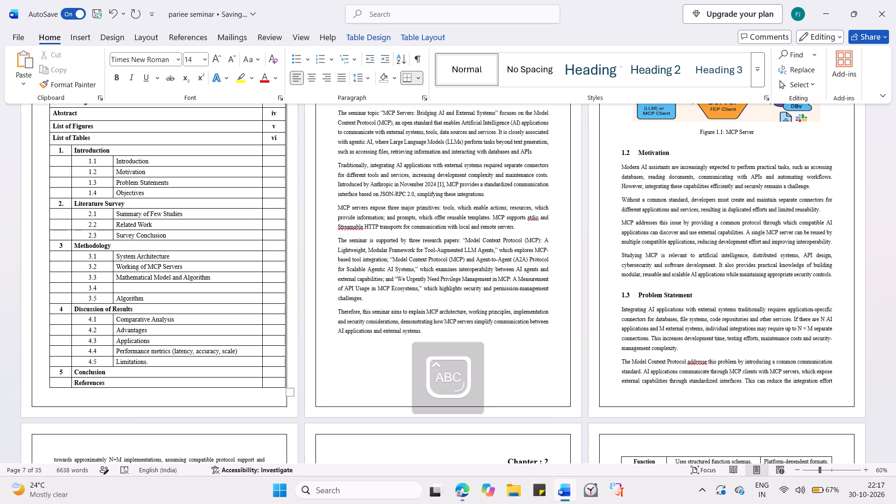
{"action": "key", "text": "i"}
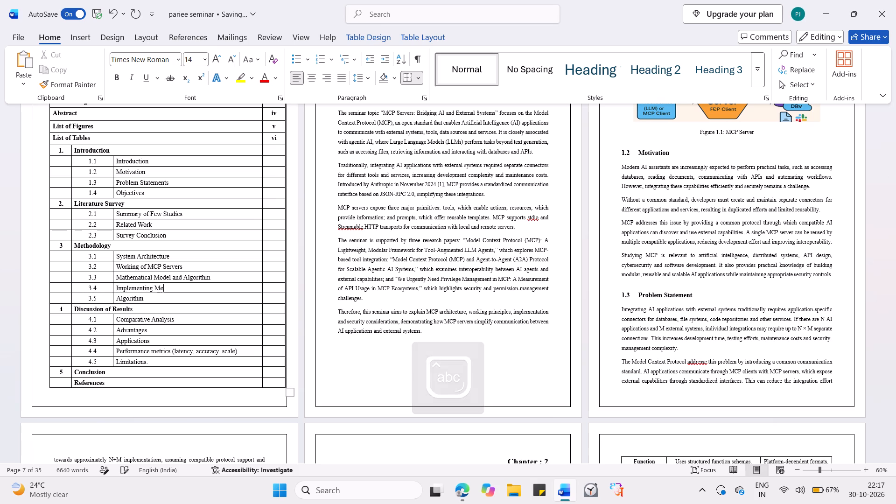
{"action": "type", "text": "thodol"}
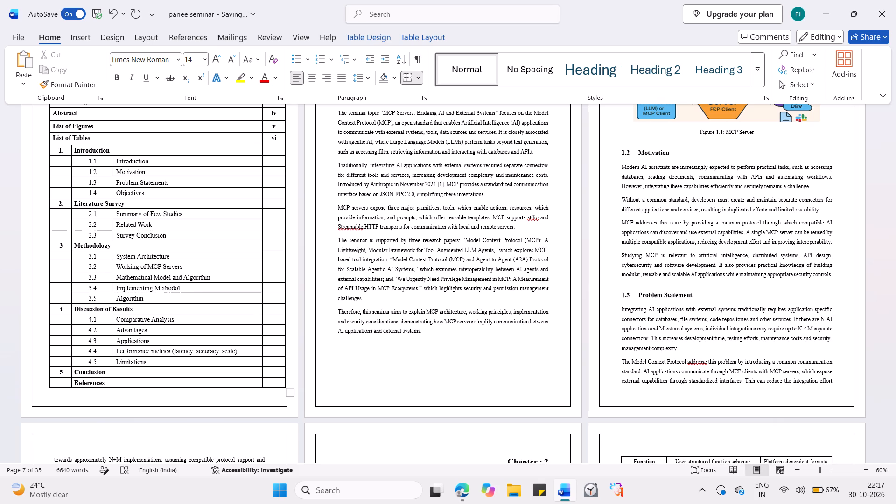
{"action": "type", "text": "ogy"}
Replace the title of contents entry 3.5 with "Security Considerations and Validations".
{"action": "key", "text": "Down"}
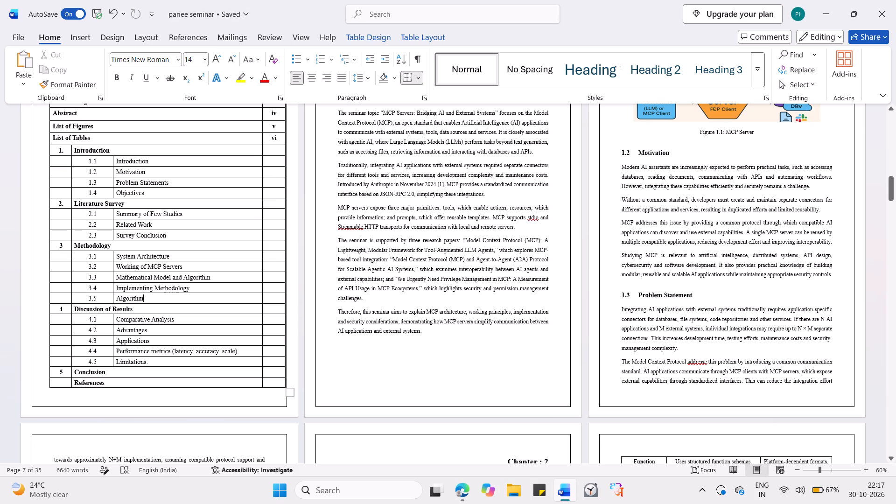
{"action": "key", "text": "BackSpace"}
{"action": "key", "text": "BackSpace"}
{"action": "key", "text": "BackSpace"}
{"action": "key", "text": "BackSpace"}
{"action": "key", "text": "BackSpace"}
{"action": "key", "text": "BackSpace"}
{"action": "key", "text": "BackSpace"}
{"action": "key", "text": "BackSpace"}
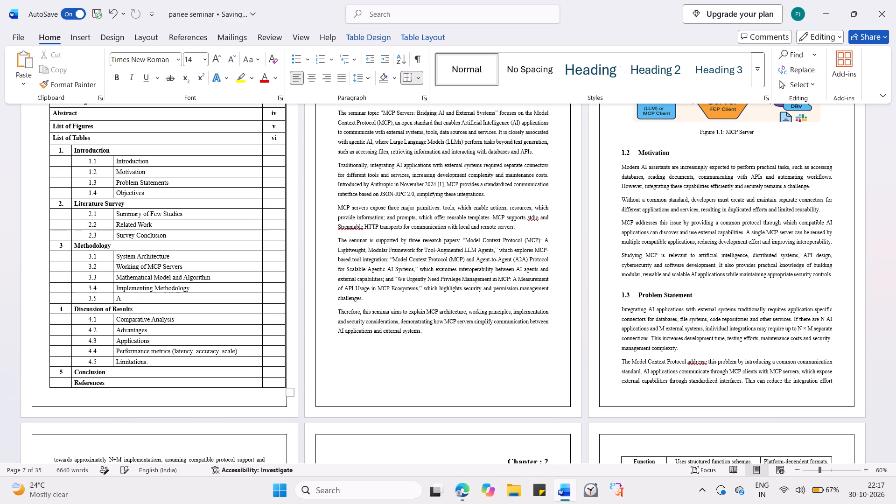
{"action": "key", "text": "BackSpace"}
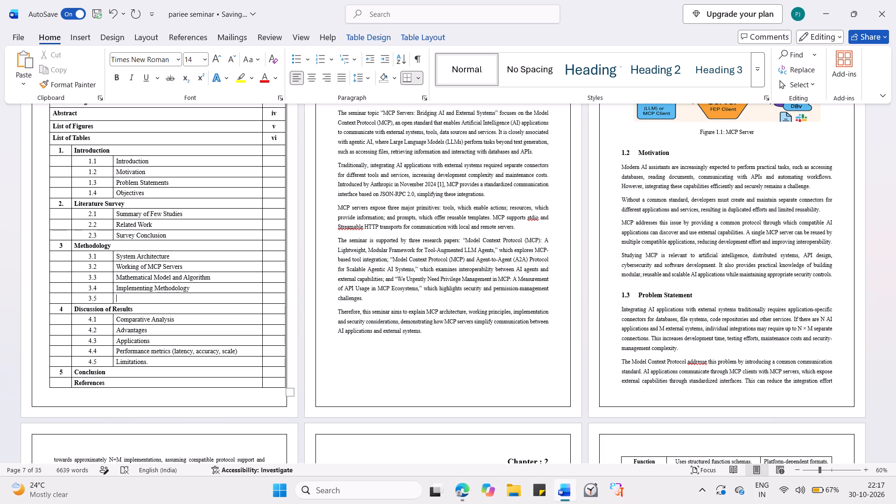
{"action": "type", "text": "Security and"}
{"action": "key", "text": "BackSpace"}
{"action": "key", "text": "BackSpace"}
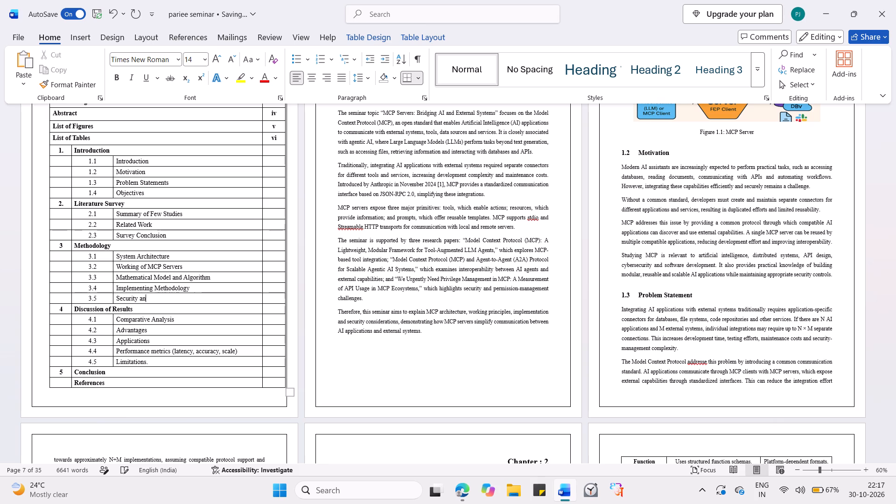
{"action": "key", "text": "BackSpace"}
{"action": "key", "text": "BackSpace"}
{"action": "key", "text": "BackSpace"}
{"action": "key", "text": "space"}
{"action": "type", "text": "Considerations and"}
{"action": "key", "text": "space"}
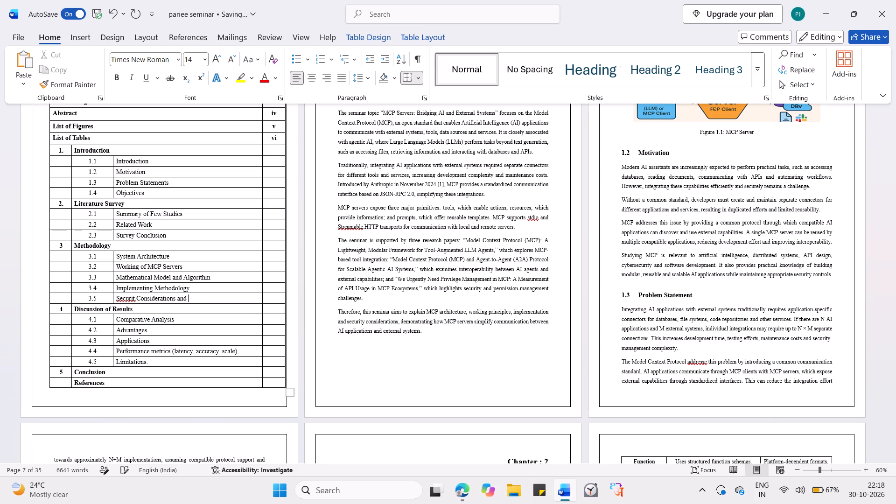
{"action": "type", "text": "Validations"}
Correct the misspelled first word of contents entry 3.5 to the suggested spelling "Security".
{"action": "left_click", "coordinate": [126, 299]}
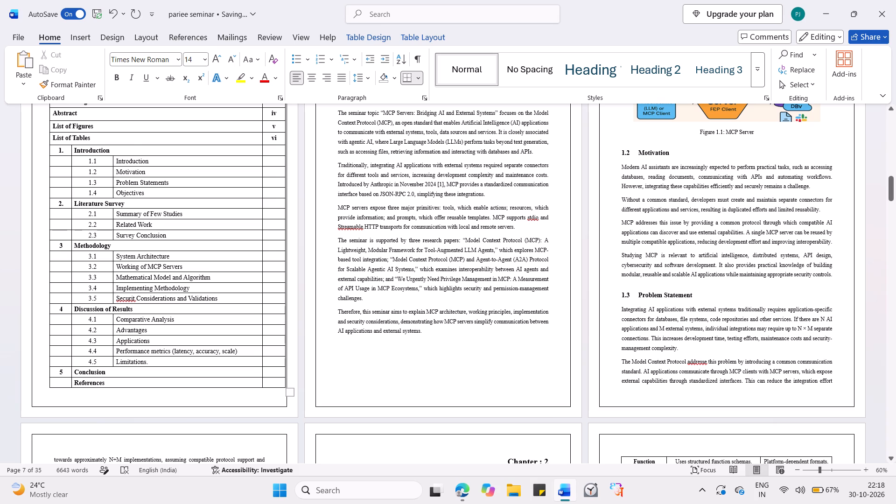
{"action": "right_click", "coordinate": [126, 299]}
{"action": "left_click", "coordinate": [76, 55]}
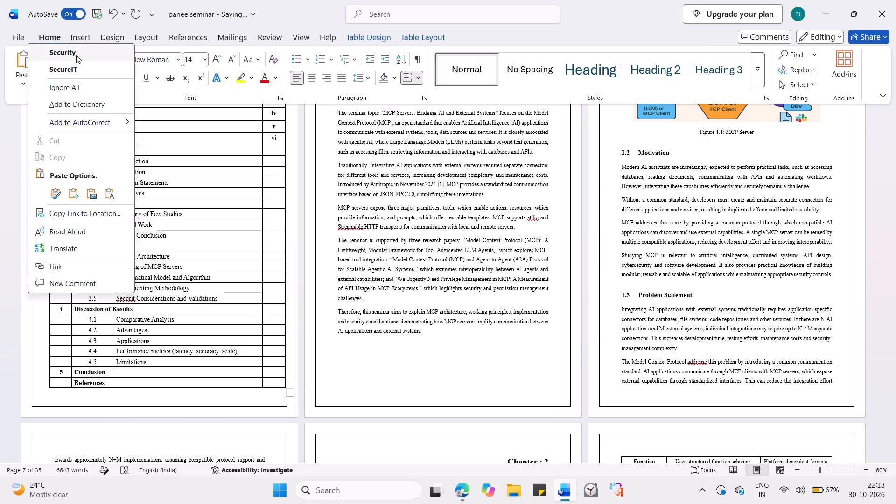
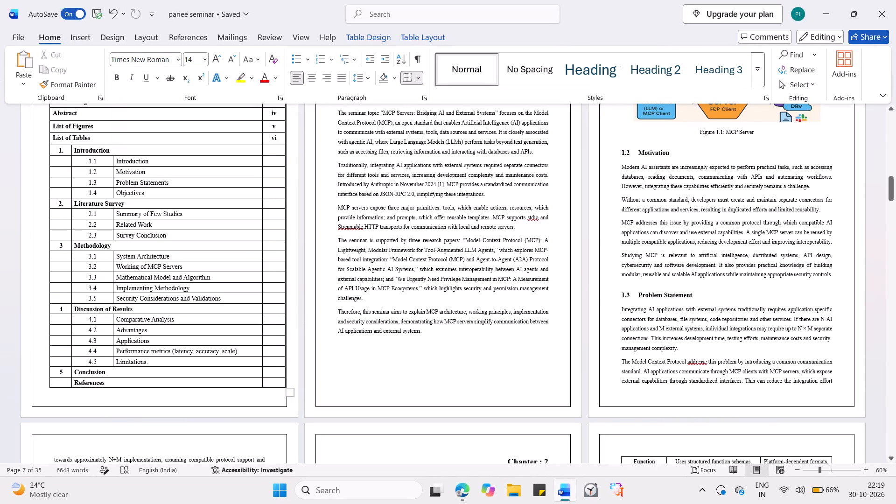
Move "Advantages" from contents entry 4.2 to replace the title of entry 4.1, and extend it to "Advantages of MCP Servers".
{"action": "double_click", "coordinate": [135, 330]}
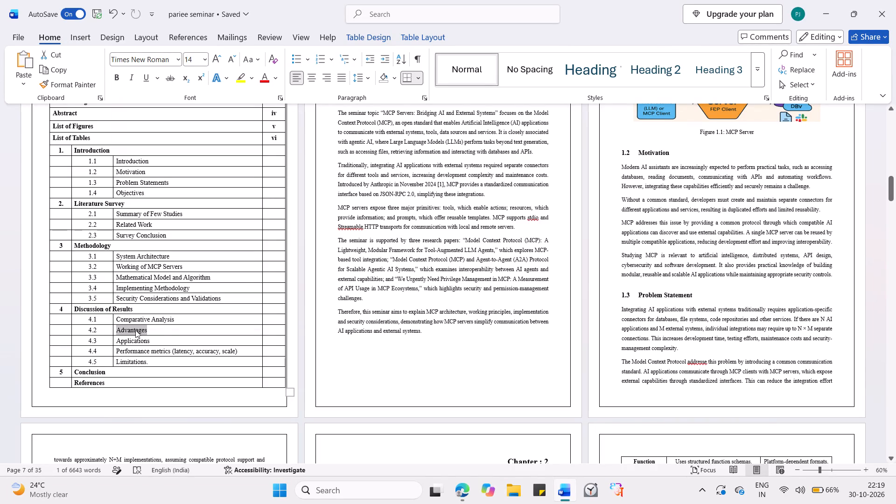
{"action": "key", "text": "ctrl+x"}
{"action": "left_click_drag", "start_coordinate": [181, 321], "coordinate": [130, 326]}
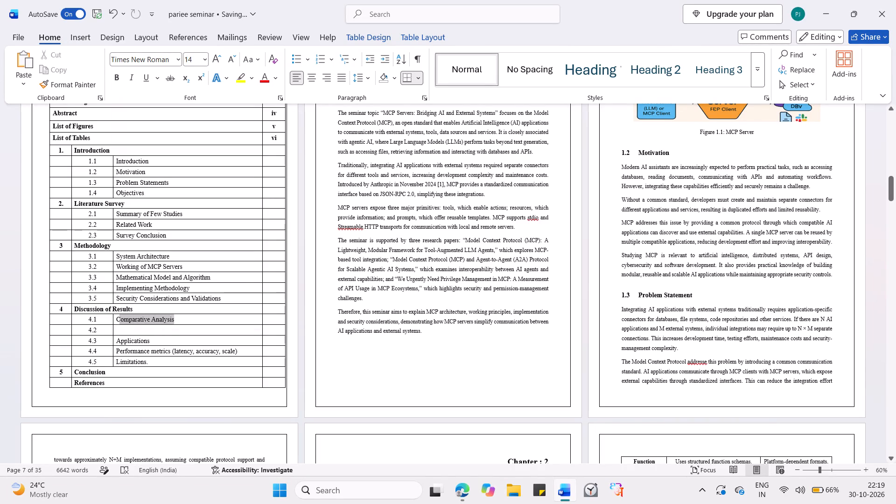
{"action": "left_click_drag", "start_coordinate": [130, 326], "coordinate": [134, 319]}
{"action": "left_click", "coordinate": [134, 319]}
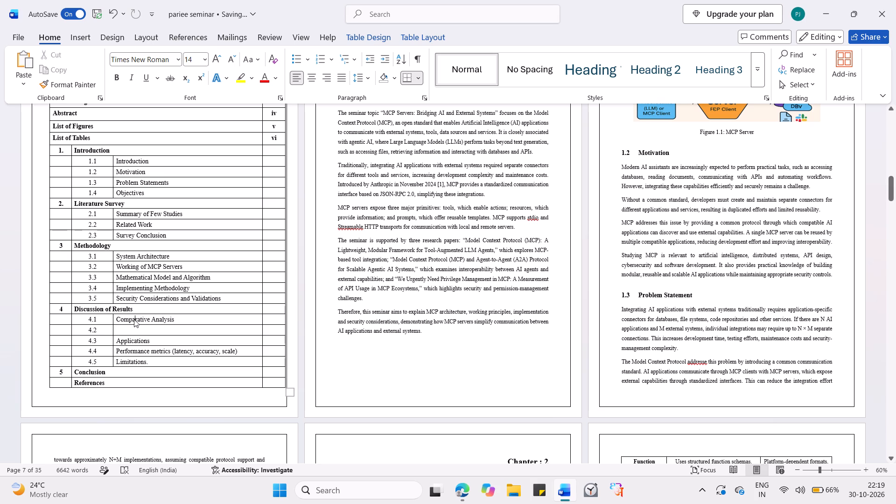
{"action": "left_click_drag", "start_coordinate": [177, 319], "coordinate": [126, 319]}
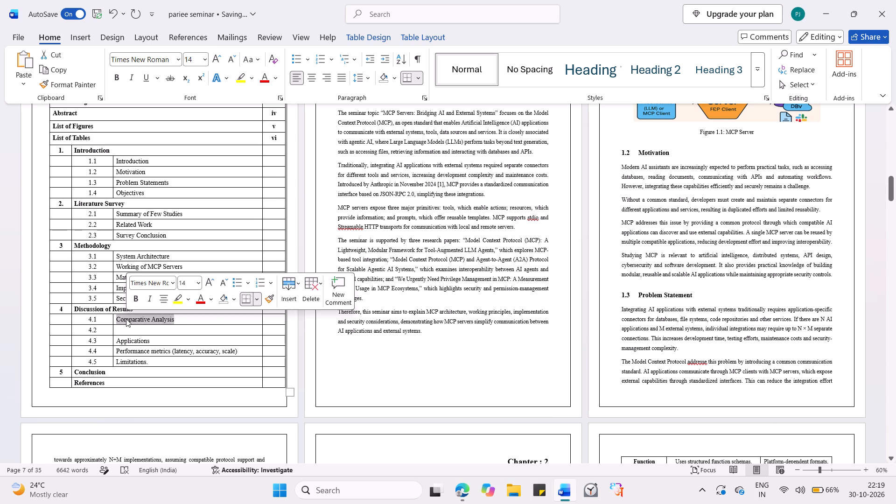
{"action": "key", "text": "ctrl+v"}
{"action": "key", "text": "space"}
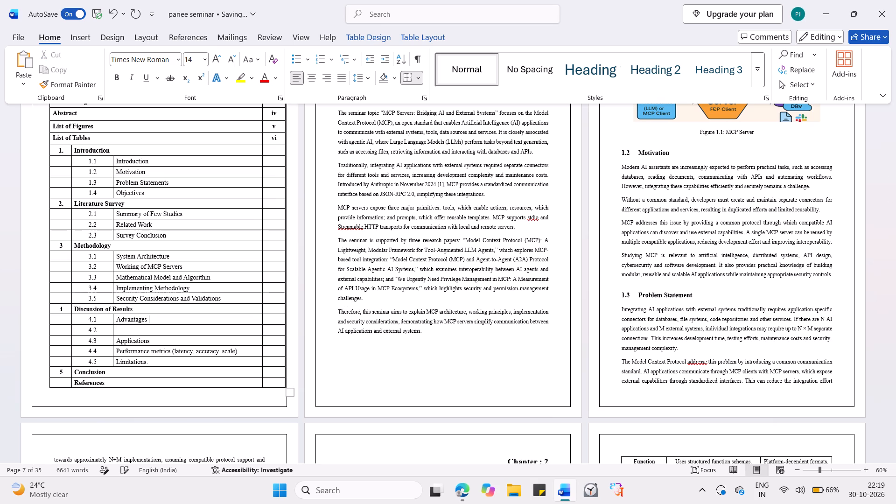
{"action": "type", "text": "of MCP Servers"}
Move "Applications" from contents entry 4.3 into the empty entry 4.2 and extend it to "Applications and Use Cases".
{"action": "key", "text": "Down"}
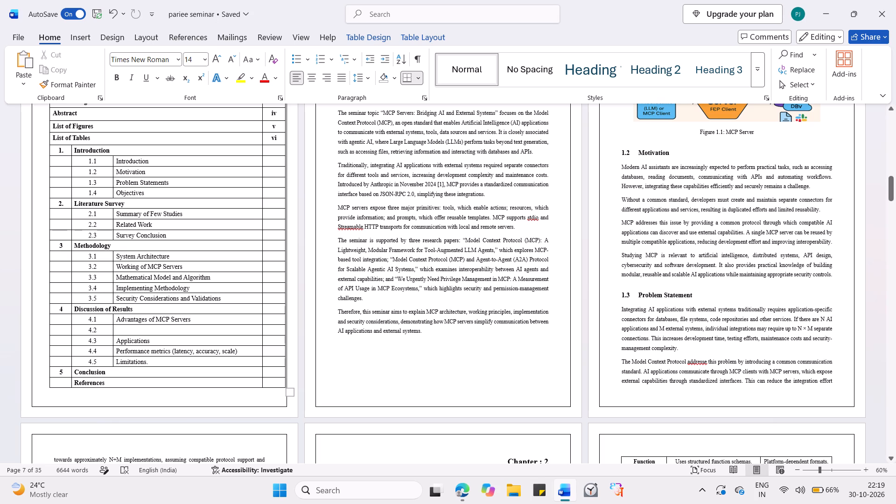
{"action": "double_click", "coordinate": [143, 343]}
{"action": "key", "text": "ctrl+x"}
{"action": "left_click", "coordinate": [139, 327]}
{"action": "key", "text": "ctrl+v"}
{"action": "key", "text": "space"}
{"action": "type", "text": "and"}
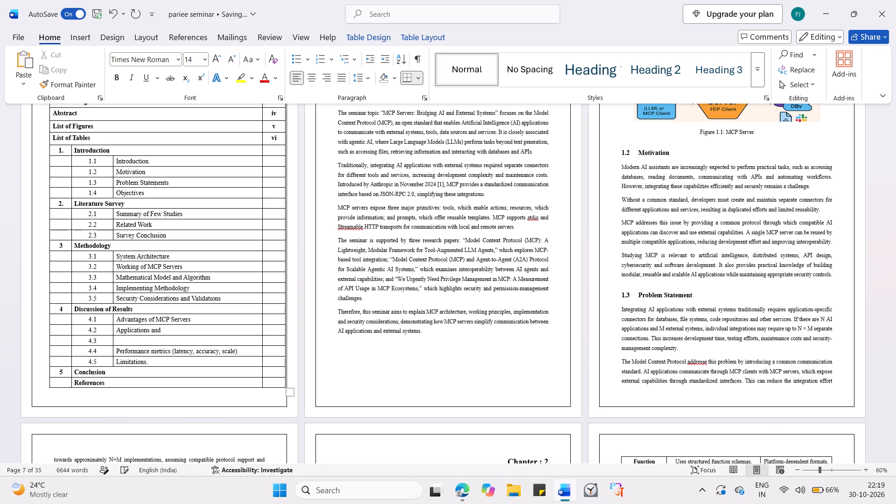
{"action": "key", "text": "space"}
{"action": "type", "text": "USe"}
{"action": "key", "text": "space"}
{"action": "key", "text": "BackSpace"}
{"action": "key", "text": "BackSpace"}
{"action": "key", "text": "BackSpace"}
{"action": "type", "text": "se Cases"}
Move the title "Performance metrics (latency, accuracy, scale)" from contents entry 4.4 into the empty entry 4.3.
{"action": "key", "text": "Down"}
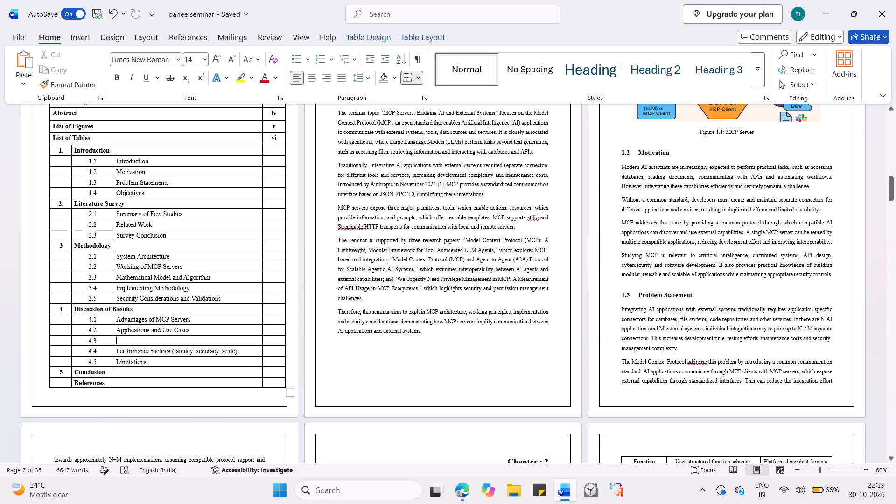
{"action": "left_click_drag", "start_coordinate": [241, 351], "coordinate": [124, 351]}
{"action": "key", "text": "ctrl+x"}
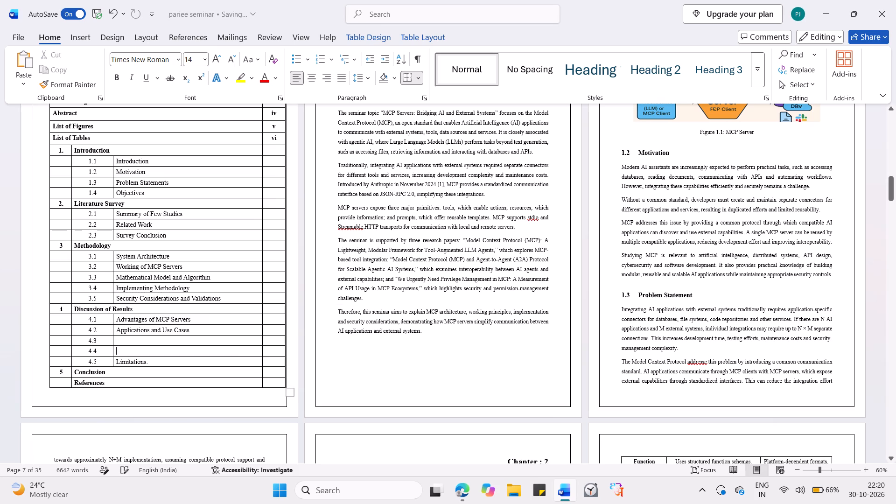
{"action": "left_click", "coordinate": [124, 338]}
{"action": "key", "text": "ctrl+v"}
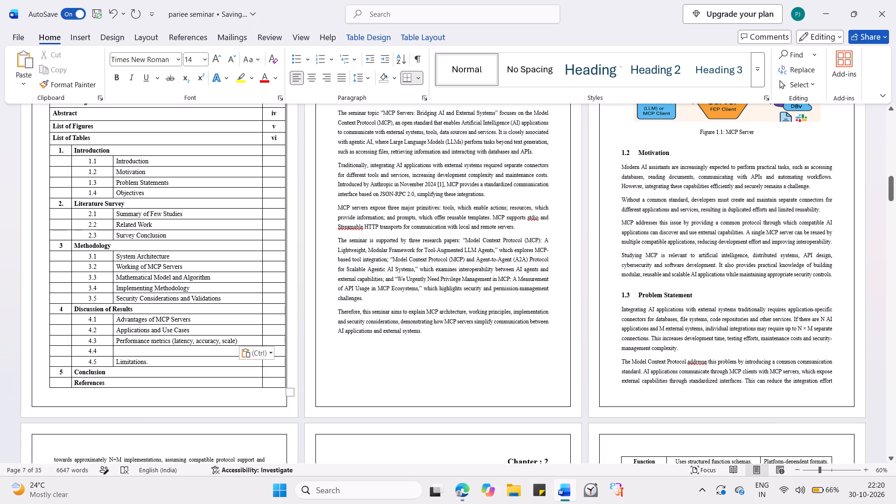
Capitalise the first letter of "Metrics" in contents entry 4.3.
{"action": "left_click", "coordinate": [154, 341]}
{"action": "key", "text": "BackSpace"}
{"action": "left_click", "coordinate": [154, 341], "text": "shift"}
{"action": "key", "text": "shift+m"}
Capitalise the words in parentheses in contents entry 4.3 as "Latency, Accuracy, Scale".
{"action": "key", "text": "Right"}
{"action": "key", "text": "Right"}
{"action": "key", "text": "Right"}
{"action": "key", "text": "Right"}
{"action": "key", "text": "Right"}
{"action": "key", "text": "Right"}
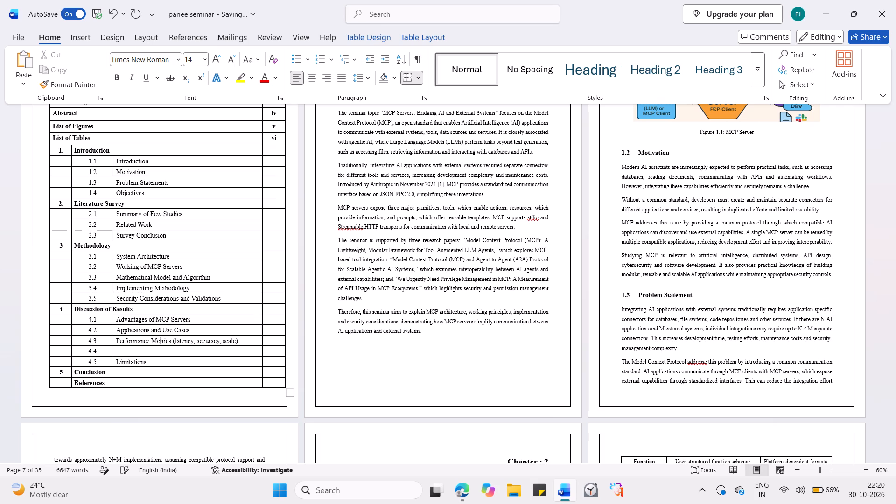
{"action": "key", "text": "Right"}
{"action": "key", "text": "Right"}
{"action": "key", "text": "Right"}
{"action": "key", "text": "BackSpace"}
{"action": "key", "text": "shift+l"}
{"action": "key", "text": "Right"}
{"action": "key", "text": "Right"}
{"action": "key", "text": "Right"}
{"action": "key", "text": "Right"}
{"action": "key", "text": "Right"}
{"action": "key", "text": "Right"}
{"action": "key", "text": "Right"}
{"action": "key", "text": "Right"}
{"action": "key", "text": "Right"}
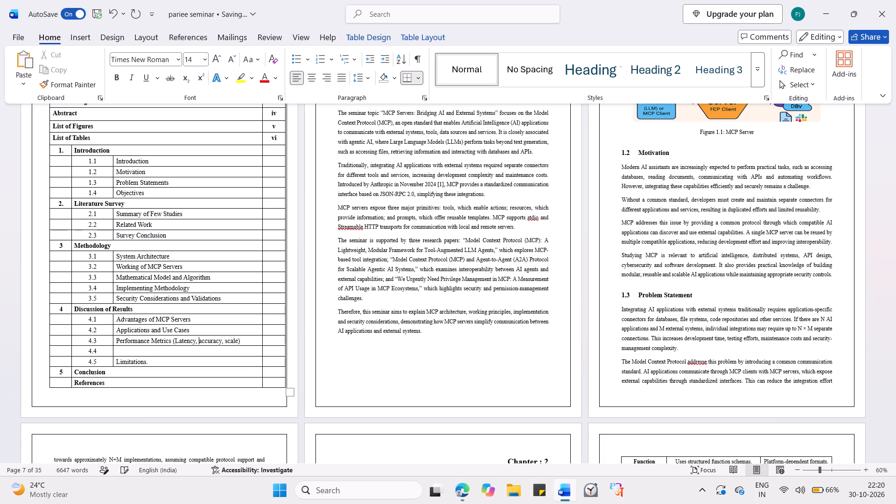
{"action": "key", "text": "Right"}
{"action": "key", "text": "BackSpace"}
{"action": "key", "text": "shift+a"}
{"action": "key", "text": "Right"}
{"action": "key", "text": "Right"}
{"action": "key", "text": "Right"}
{"action": "key", "text": "Right"}
{"action": "key", "text": "Right"}
{"action": "key", "text": "Right"}
{"action": "key", "text": "Right"}
{"action": "key", "text": "Right"}
{"action": "key", "text": "Right"}
{"action": "key", "text": "Right"}
{"action": "key", "text": "BackSpace"}
{"action": "key", "text": "shift+s"}
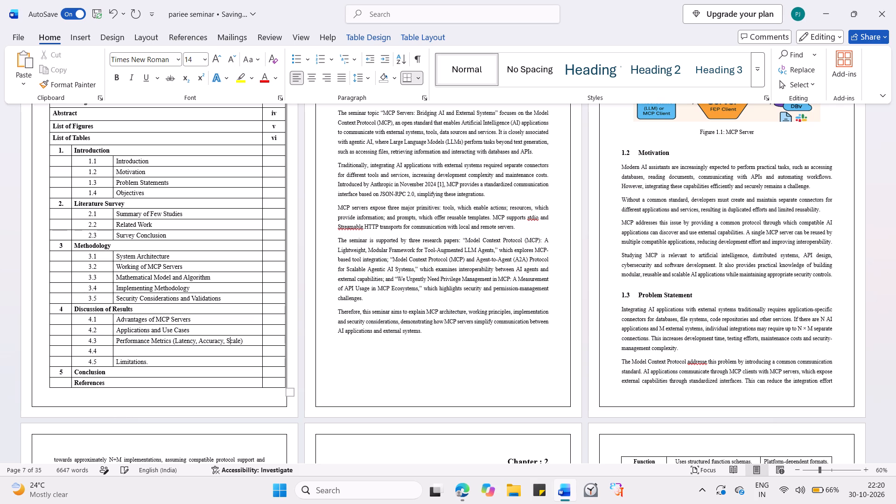
Title the empty contents entry 4.4 "Result Comparison".
{"action": "key", "text": "Down"}
{"action": "type", "text": "Result Comparison"}
Replace the title of contents entry 4.5 with "Limitations and Challenges".
{"action": "key", "text": "Down"}
{"action": "key", "text": "BackSpace"}
{"action": "key", "text": "BackSpace"}
{"action": "key", "text": "BackSpace"}
{"action": "key", "text": "BackSpace"}
{"action": "key", "text": "BackSpace"}
{"action": "key", "text": "BackSpace"}
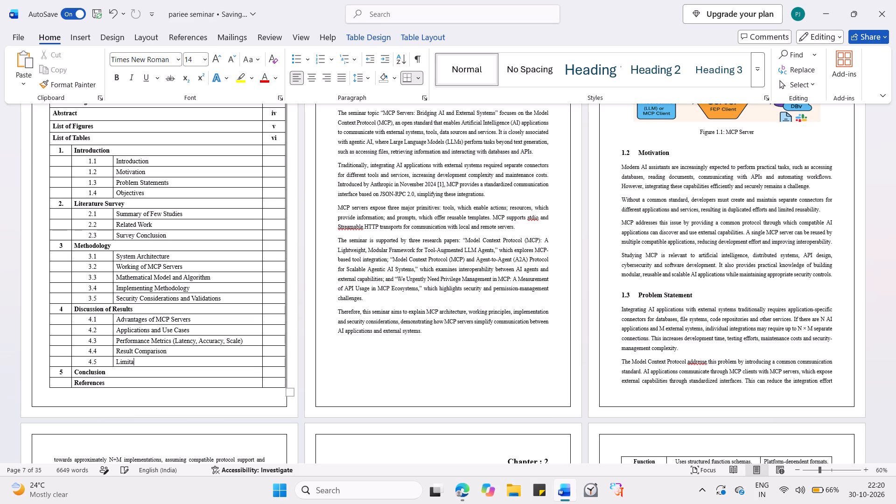
{"action": "key", "text": "BackSpace"}
{"action": "key", "text": "BackSpace"}
{"action": "key", "text": "BackSpace"}
{"action": "key", "text": "BackSpace"}
{"action": "key", "text": "BackSpace"}
{"action": "key", "text": "BackSpace"}
{"action": "type", "text": "Limitai"}
{"action": "key", "text": "BackSpace"}
{"action": "key", "text": "a"}
{"action": "key", "text": "BackSpace"}
{"action": "type", "text": "tions and Challenges"}
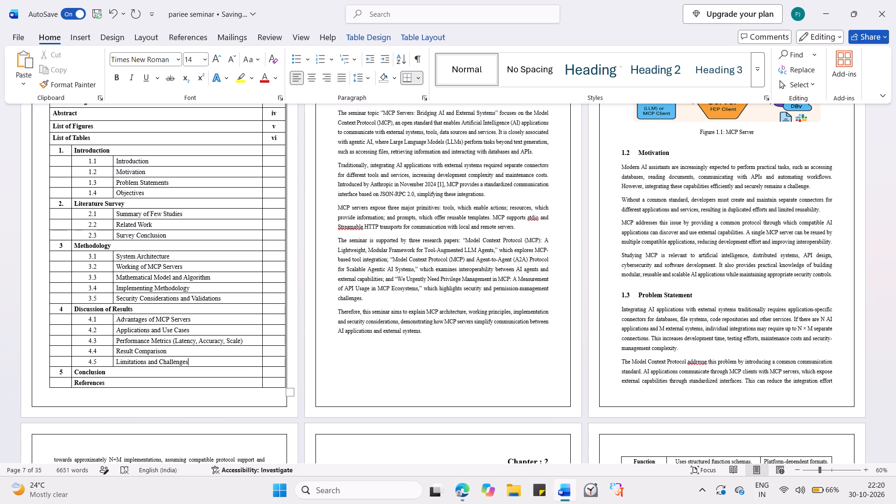
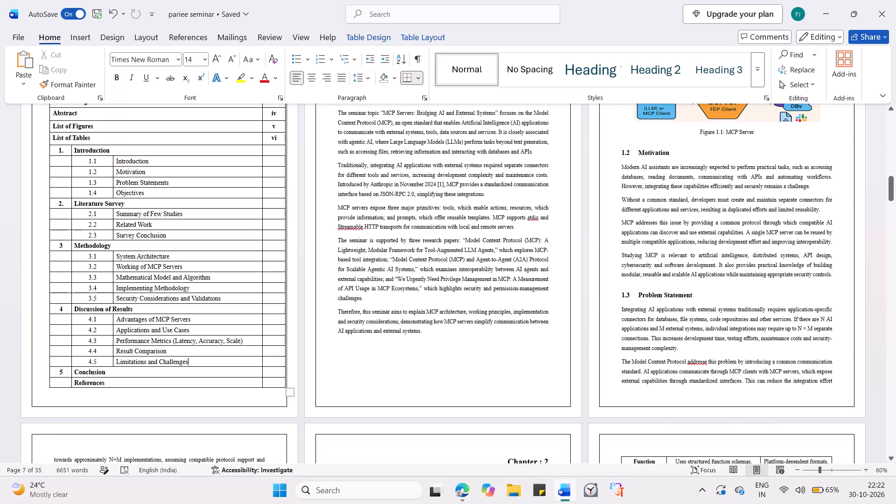
Insert a new row below contents entry 4.5, "Limitations and Challenges".
{"action": "key", "text": "Right"}
{"action": "key", "text": "Right"}
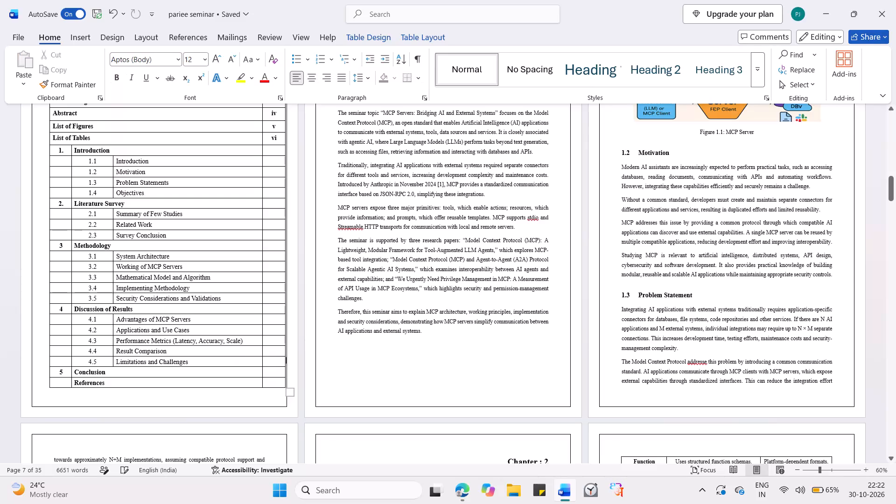
{"action": "key", "text": "Left"}
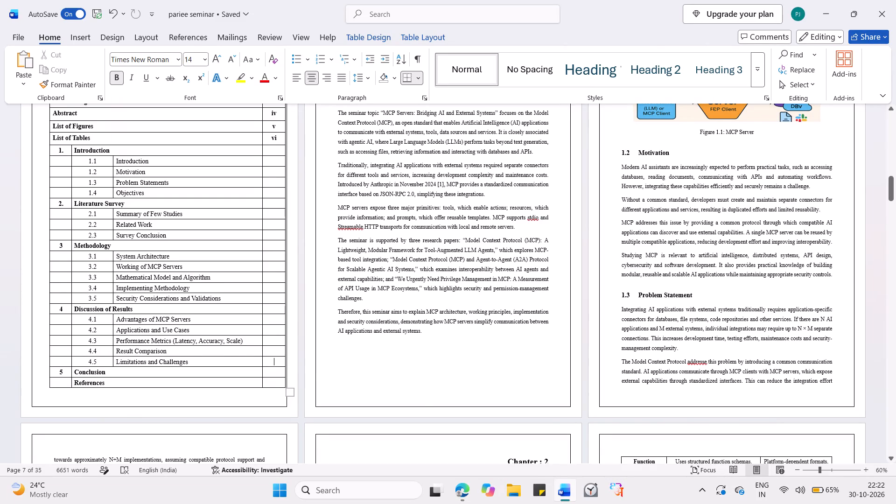
{"action": "right_click", "coordinate": [198, 363]}
{"action": "left_click", "coordinate": [363, 382]}
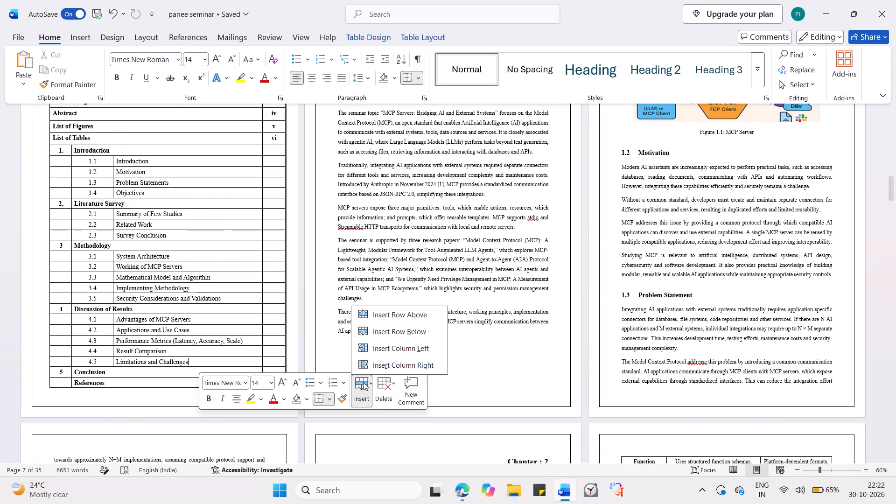
{"action": "left_click", "coordinate": [383, 329]}
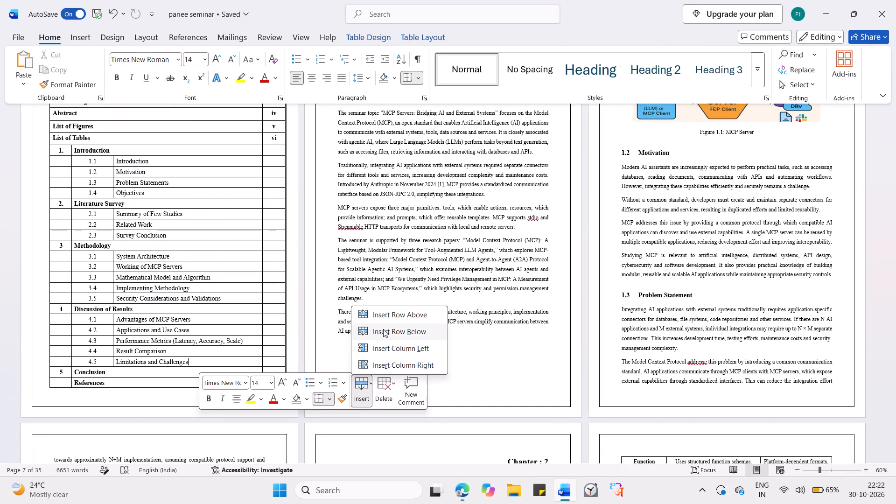
Fill the empty contents row above "Conclusion" with number 4.6 and the title "Future Scope".
{"action": "scroll", "coordinate": [136, 378], "scroll_direction": "up", "scroll_amount": 1}
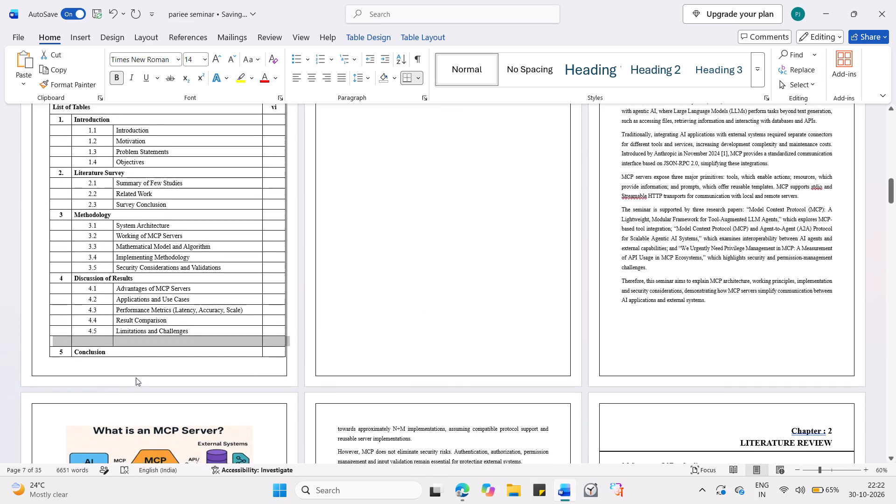
{"action": "scroll", "coordinate": [136, 378], "scroll_direction": "up", "scroll_amount": 1}
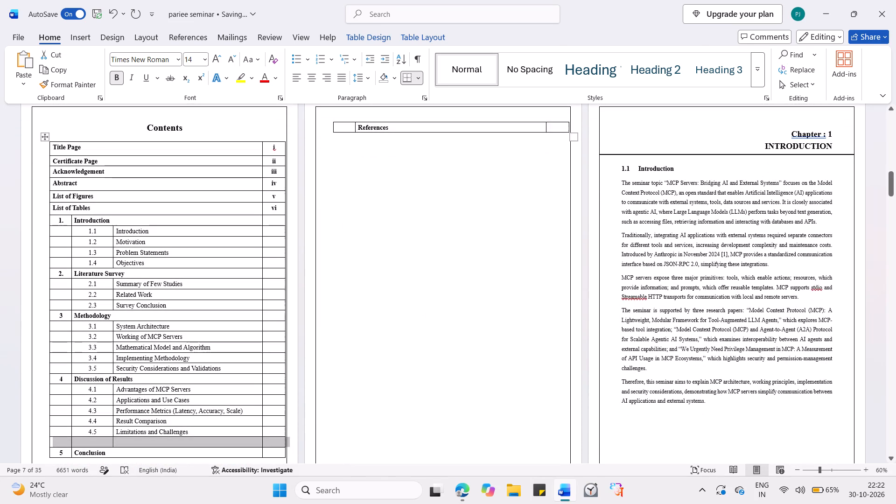
{"action": "scroll", "coordinate": [136, 378], "scroll_direction": "down", "scroll_amount": 3}
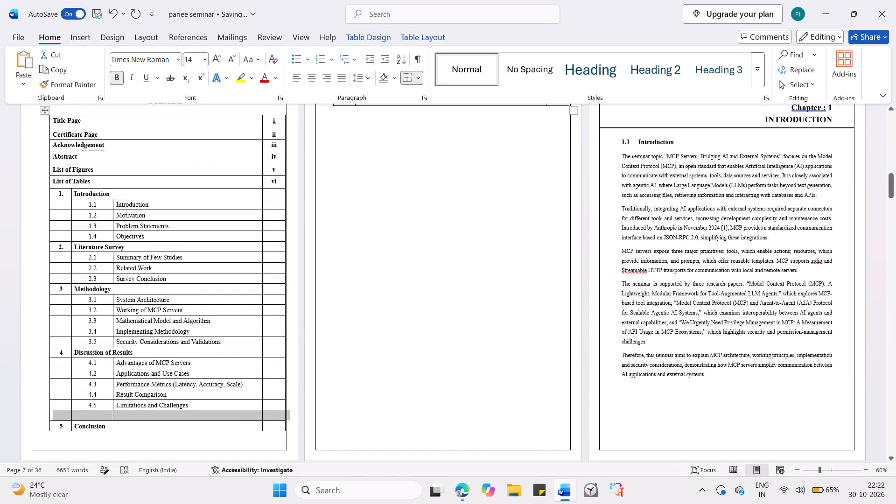
{"action": "scroll", "coordinate": [153, 294], "scroll_direction": "down", "scroll_amount": 1}
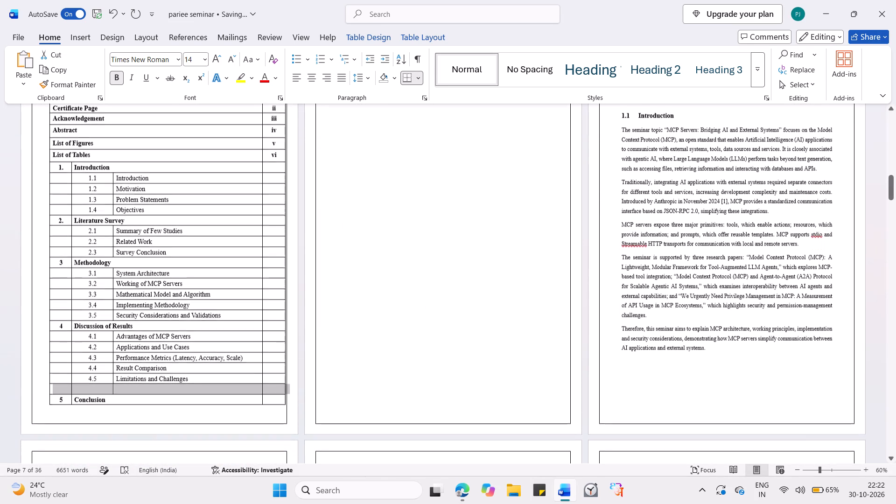
{"action": "left_click", "coordinate": [95, 386]}
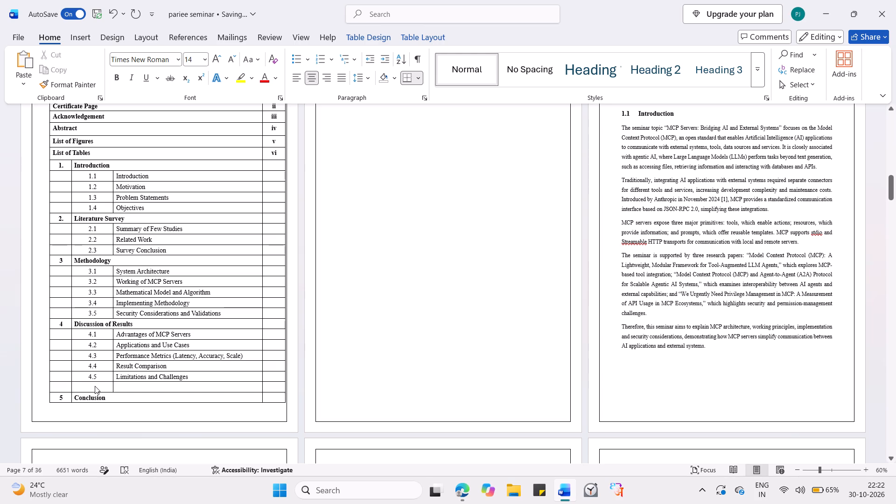
{"action": "type", "text": "4.6"}
{"action": "key", "text": "Right"}
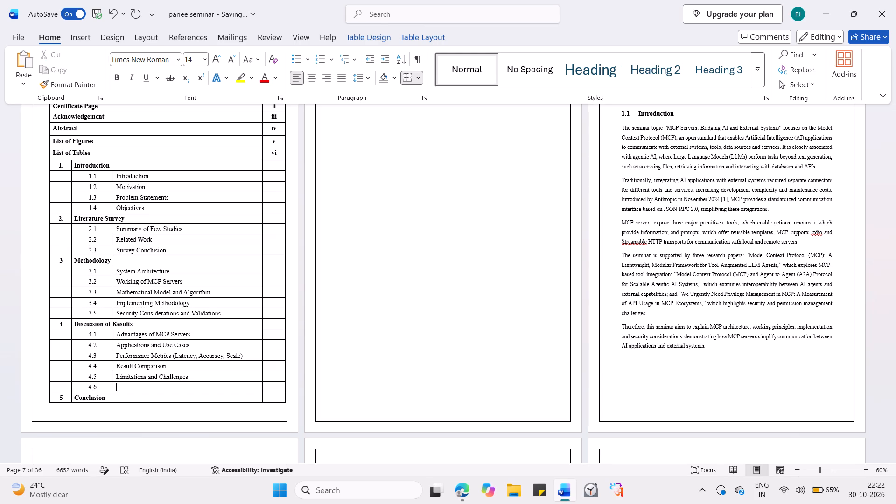
{"action": "type", "text": "Future Scope"}
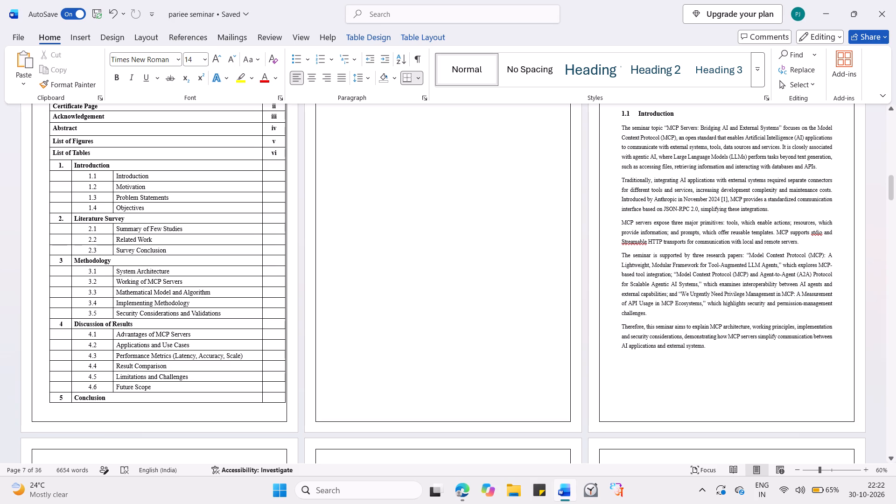
Remove the paragraph spacing before and after in the contents rows from "Title Page" through "List of Tables".
{"action": "scroll", "coordinate": [126, 343], "scroll_direction": "up", "scroll_amount": 2}
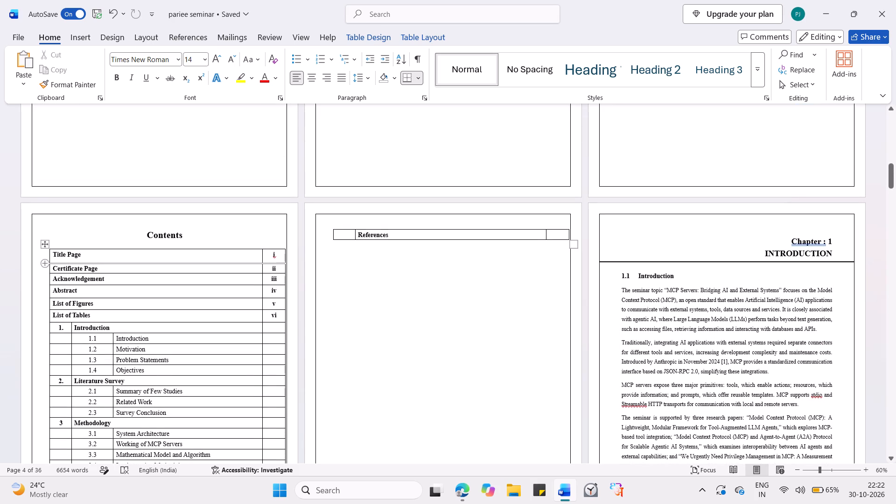
{"action": "left_click_drag", "start_coordinate": [54, 255], "coordinate": [264, 314]}
{"action": "left_click", "coordinate": [369, 78]}
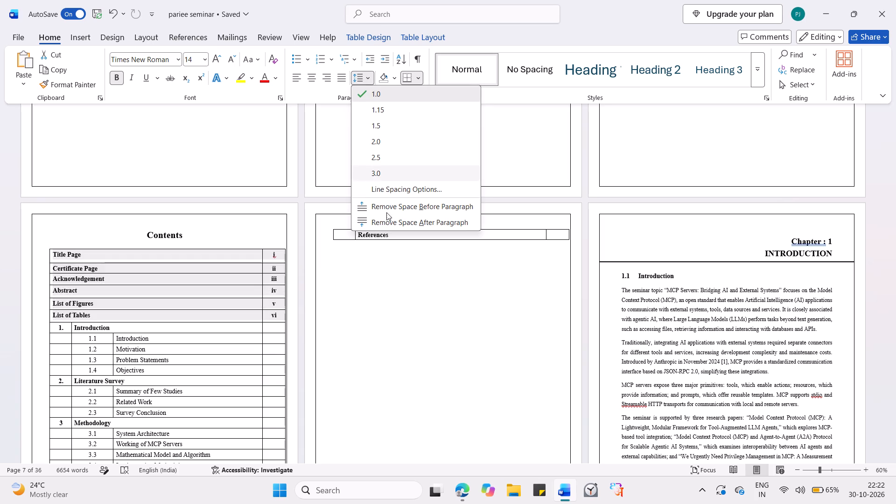
{"action": "left_click", "coordinate": [390, 204]}
{"action": "left_click_drag", "start_coordinate": [364, 78], "coordinate": [392, 224]}
{"action": "left_click", "coordinate": [392, 224]}
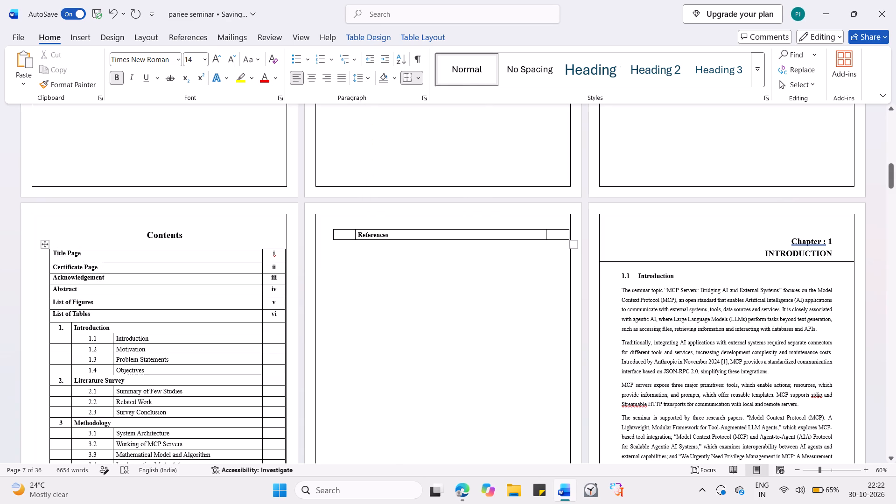
Check the paragraph spacing settings of the "References" row and the "Title Page" row in the contents table.
{"action": "left_click", "coordinate": [362, 79]}
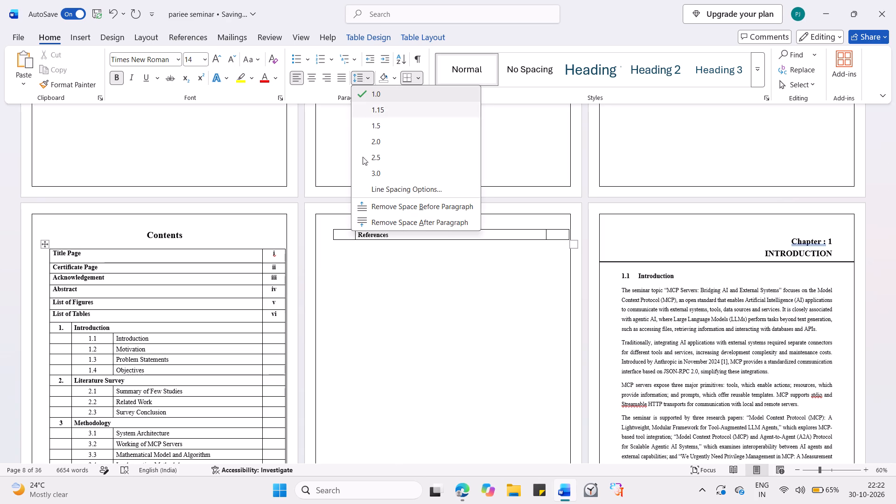
{"action": "left_click", "coordinate": [373, 188]}
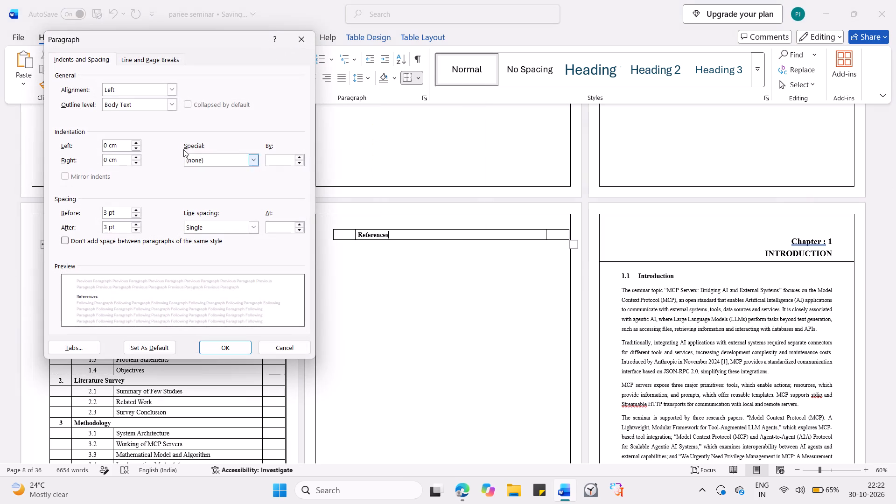
{"action": "left_click", "coordinate": [214, 343]}
{"action": "left_click", "coordinate": [214, 278]}
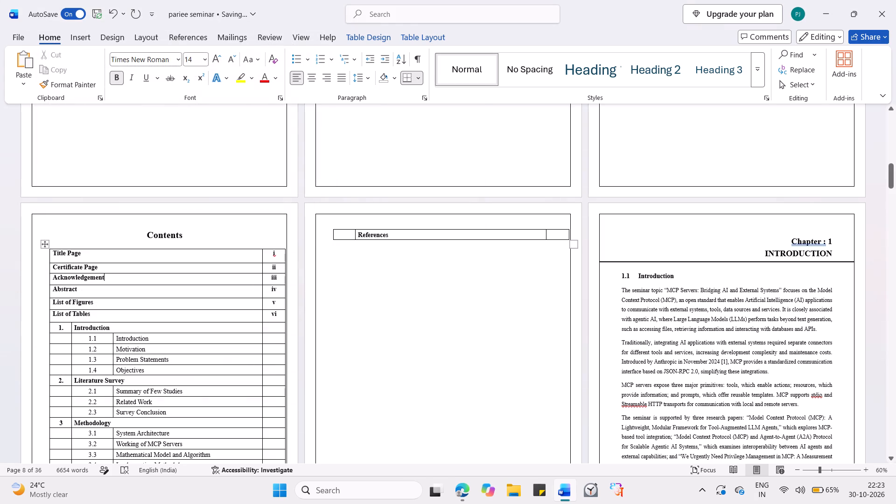
{"action": "left_click", "coordinate": [96, 255]}
{"action": "left_click", "coordinate": [364, 76]}
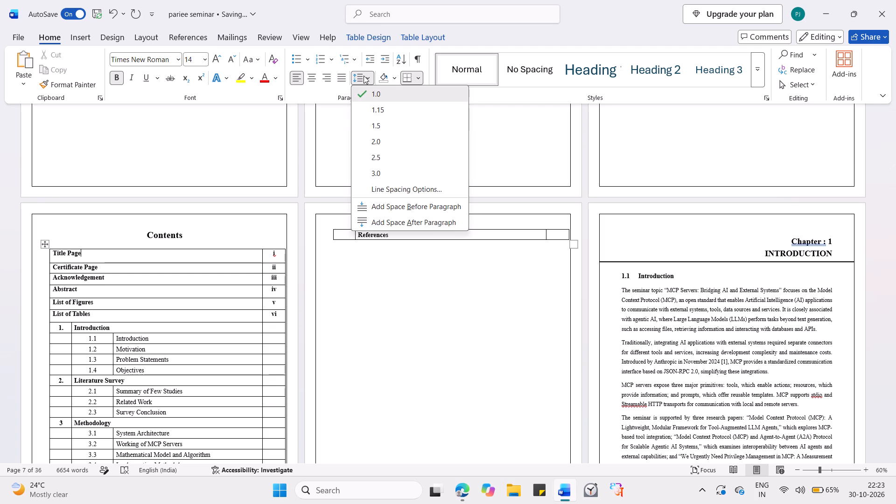
{"action": "left_click", "coordinate": [397, 189]}
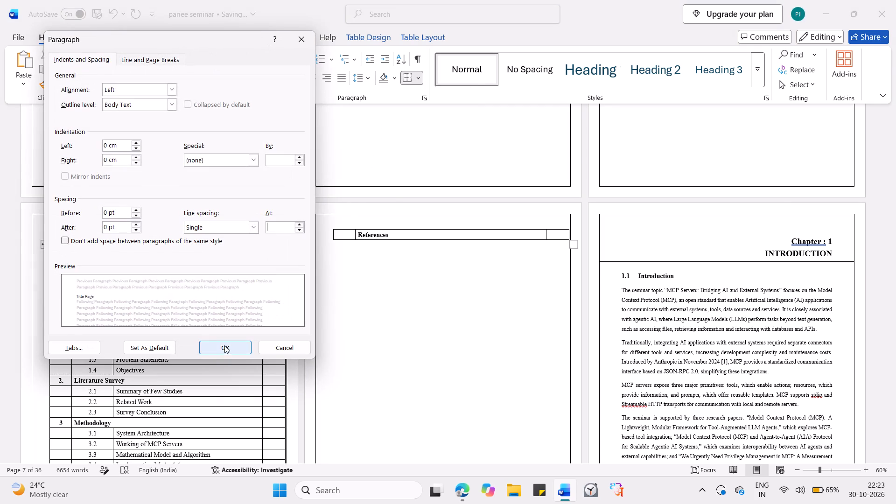
{"action": "left_click", "coordinate": [226, 344]}
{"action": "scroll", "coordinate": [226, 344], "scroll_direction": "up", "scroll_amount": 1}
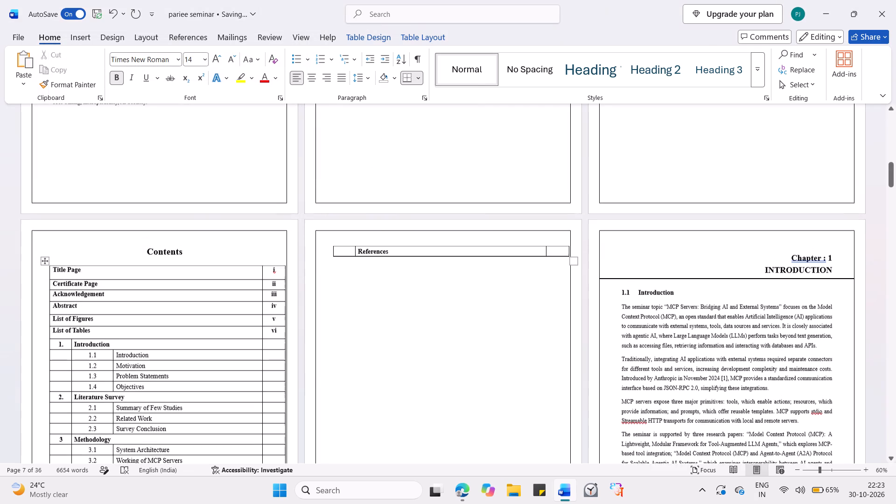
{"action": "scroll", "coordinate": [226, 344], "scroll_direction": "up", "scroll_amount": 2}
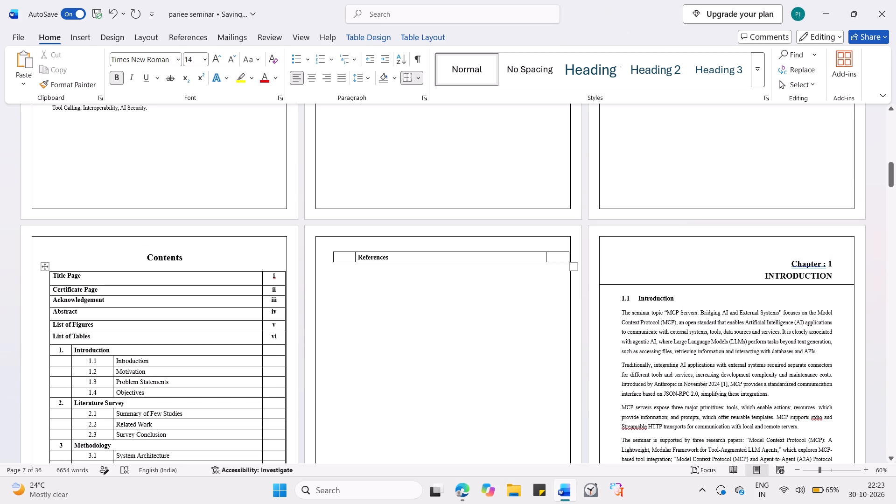
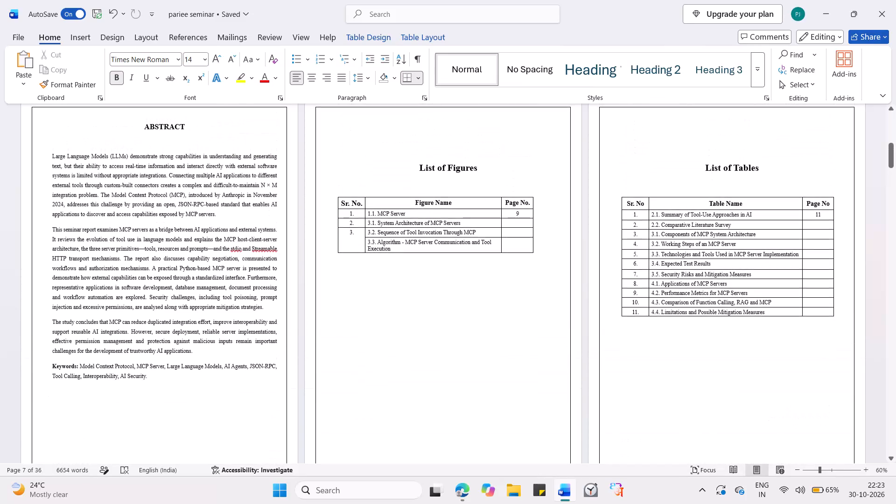
Look over the abstract, List of Figures and List of Tables pages and the rows of the contents table.
{"action": "scroll", "coordinate": [226, 344], "scroll_direction": "down", "scroll_amount": 4}
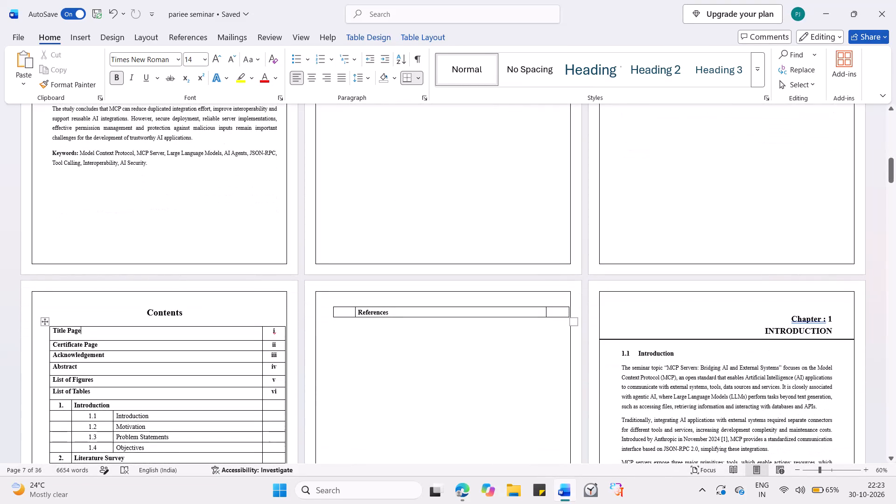
{"action": "scroll", "coordinate": [226, 344], "scroll_direction": "up", "scroll_amount": 1}
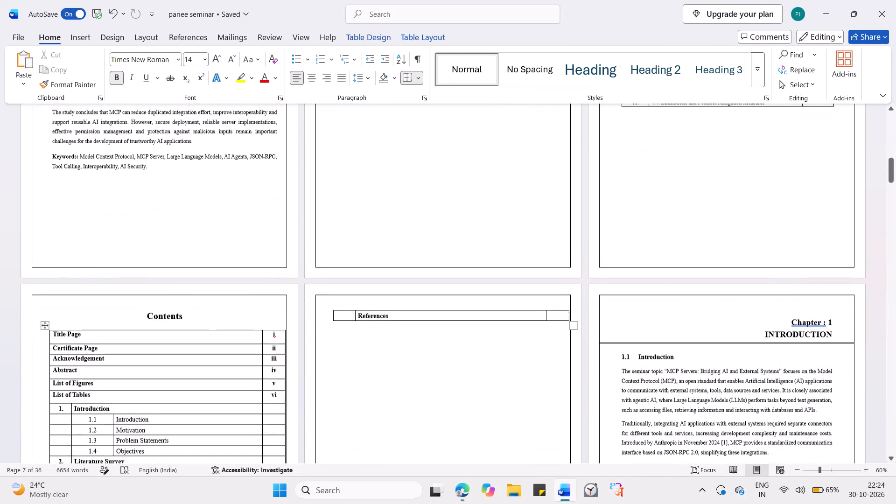
{"action": "scroll", "coordinate": [226, 344], "scroll_direction": "up", "scroll_amount": 1}
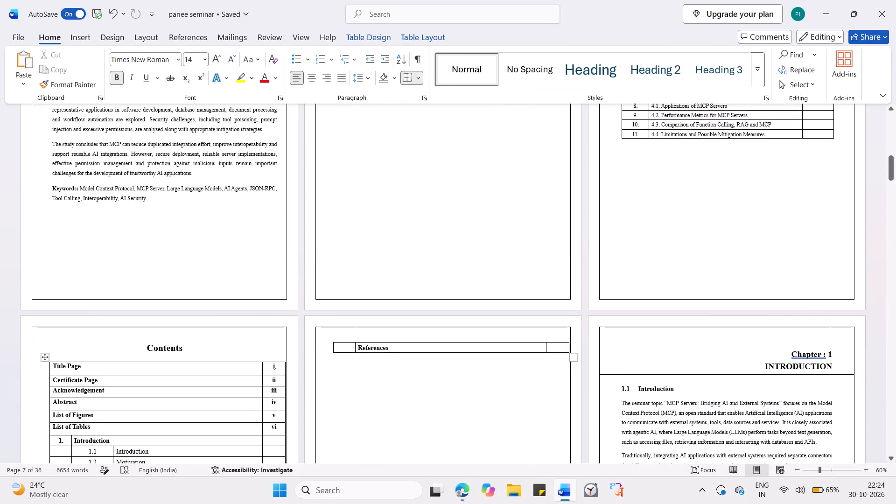
{"action": "scroll", "coordinate": [226, 344], "scroll_direction": "up", "scroll_amount": 3}
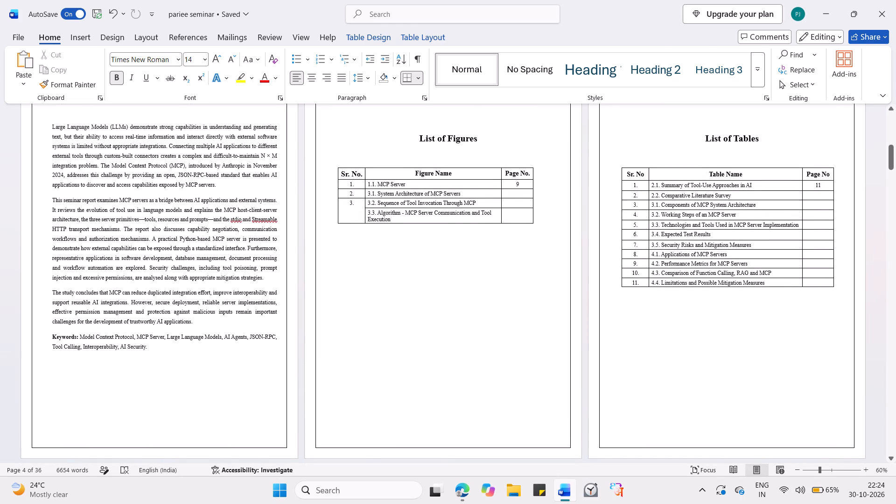
{"action": "scroll", "coordinate": [541, 219], "scroll_direction": "down", "scroll_amount": 3}
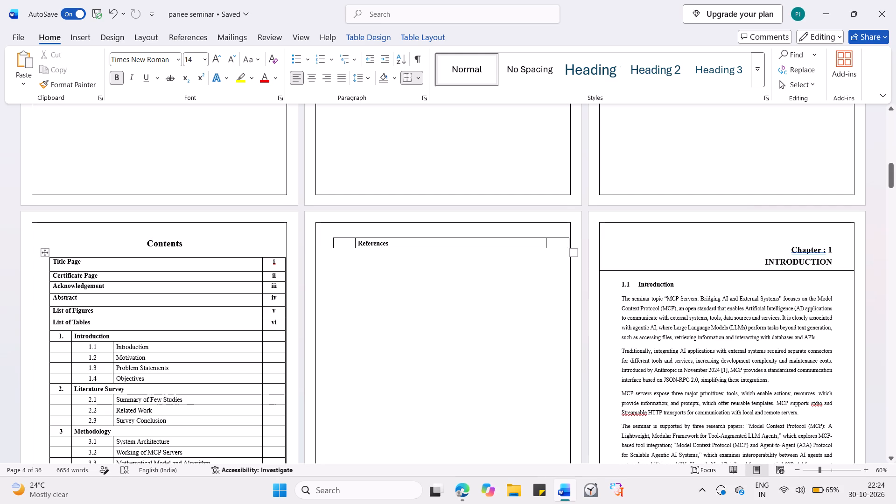
{"action": "scroll", "coordinate": [541, 219], "scroll_direction": "down", "scroll_amount": 7}
{"action": "scroll", "coordinate": [541, 219], "scroll_direction": "up", "scroll_amount": 1}
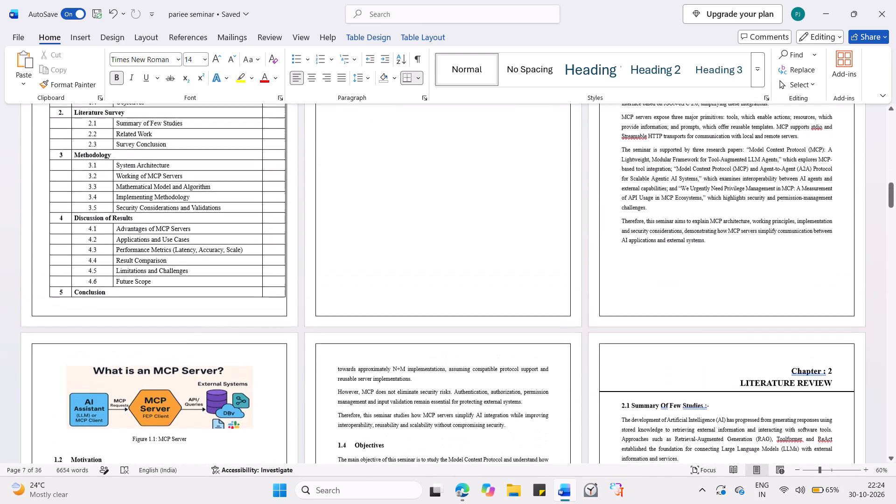
{"action": "scroll", "coordinate": [541, 219], "scroll_direction": "up", "scroll_amount": 1}
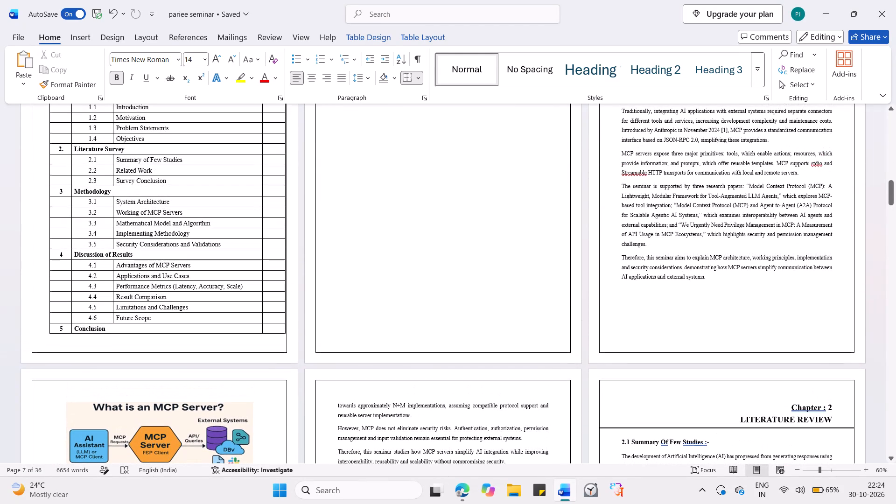
{"action": "left_click", "coordinate": [155, 252]}
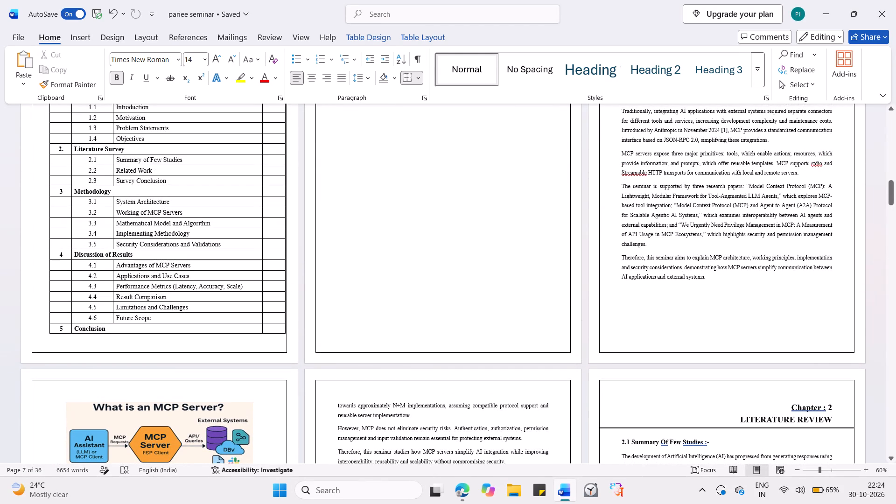
{"action": "left_click", "coordinate": [147, 268]}
Reduce the font size of contents rows 1.1 to 1.4 and 2.1 to 2.3 to 12.
{"action": "scroll", "coordinate": [147, 268], "scroll_direction": "up", "scroll_amount": 2}
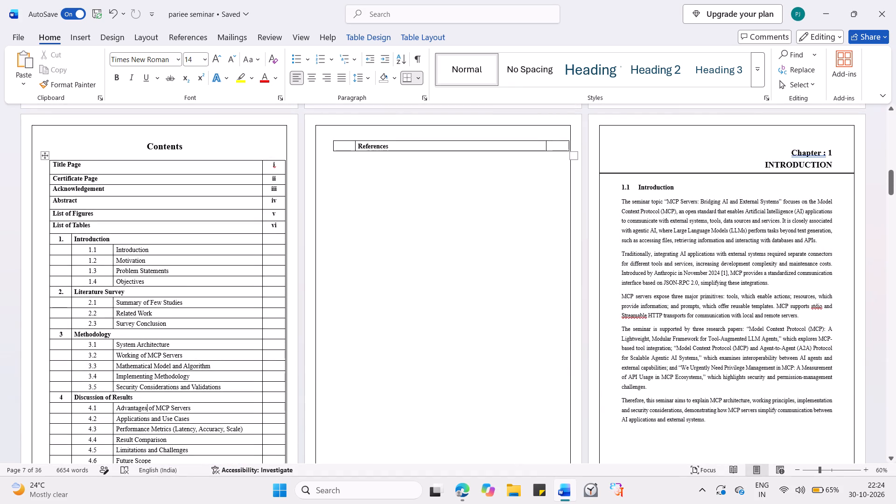
{"action": "left_click_drag", "start_coordinate": [58, 251], "coordinate": [134, 252]}
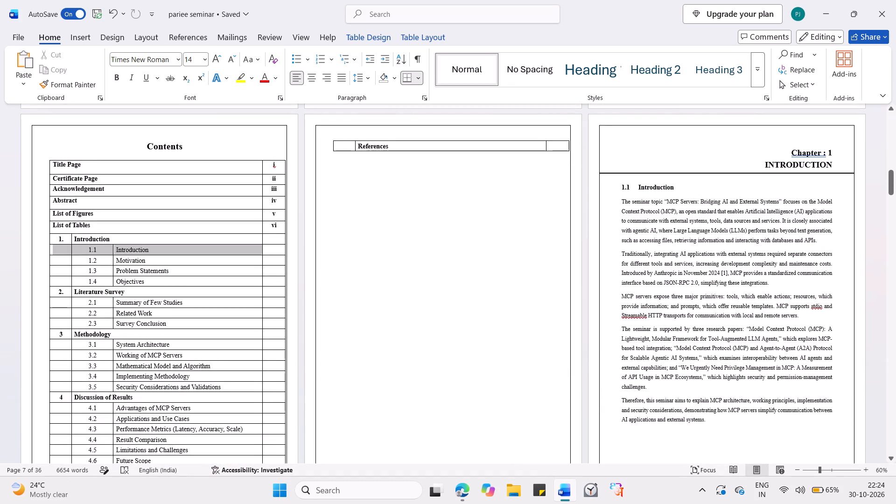
{"action": "left_click_drag", "start_coordinate": [134, 252], "coordinate": [270, 283]}
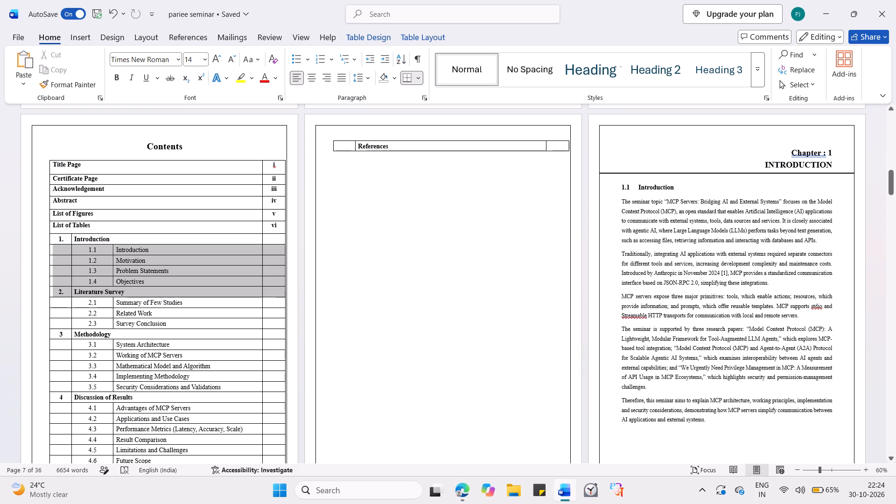
{"action": "left_click_drag", "start_coordinate": [270, 283], "coordinate": [270, 281]}
{"action": "left_click", "coordinate": [230, 58]}
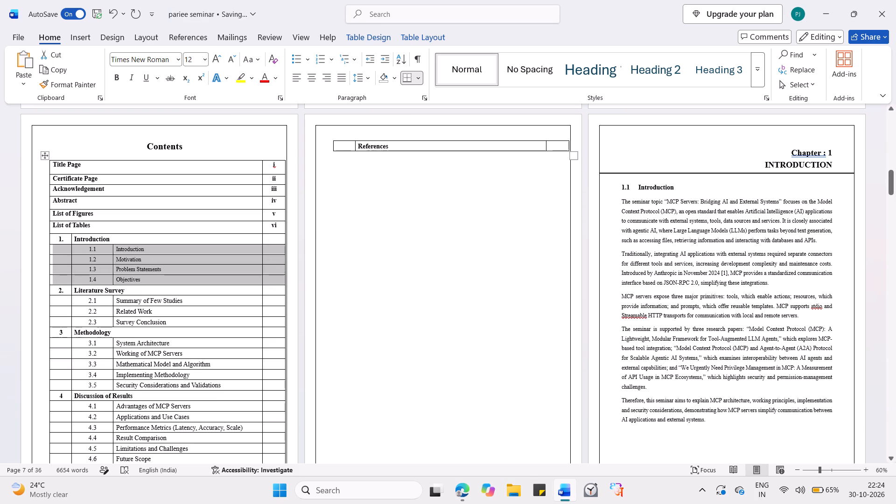
{"action": "left_click_drag", "start_coordinate": [56, 299], "coordinate": [272, 323]}
{"action": "left_click", "coordinate": [232, 56]}
Reduce the font size of contents rows 3.1 to 3.5 and 4.1 to 4.6 to 12.
{"action": "scroll", "coordinate": [212, 309], "scroll_direction": "down", "scroll_amount": 1}
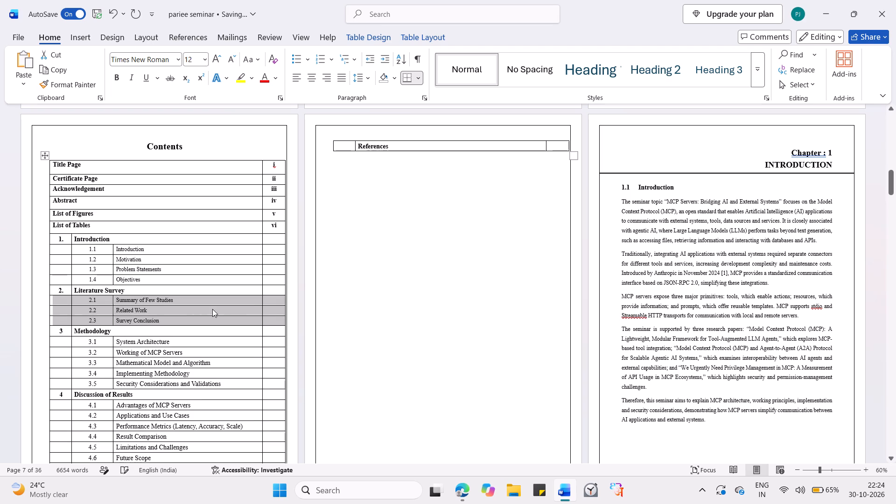
{"action": "scroll", "coordinate": [212, 309], "scroll_direction": "down", "scroll_amount": 1}
{"action": "left_click_drag", "start_coordinate": [57, 296], "coordinate": [265, 343]}
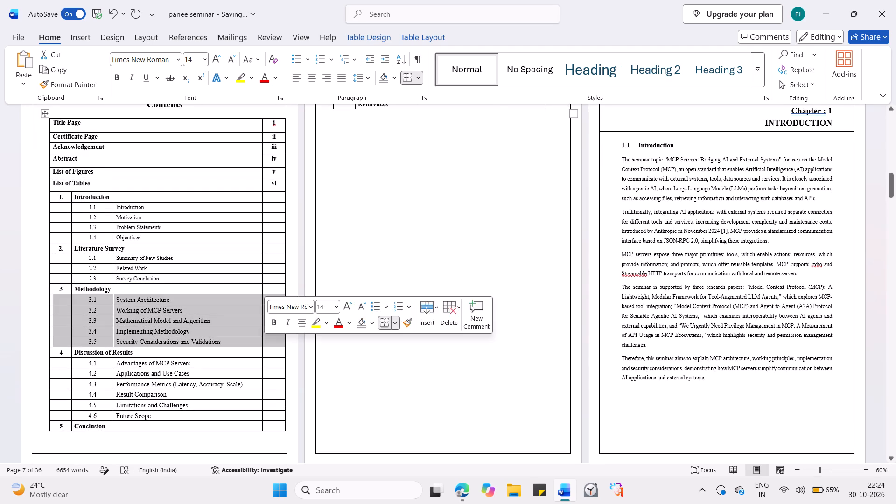
{"action": "left_click", "coordinate": [234, 59]}
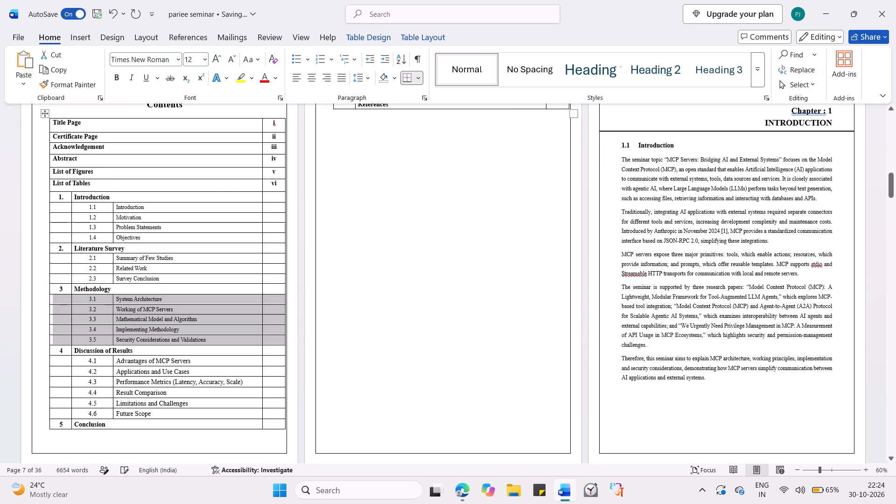
{"action": "left_click_drag", "start_coordinate": [58, 364], "coordinate": [263, 419]}
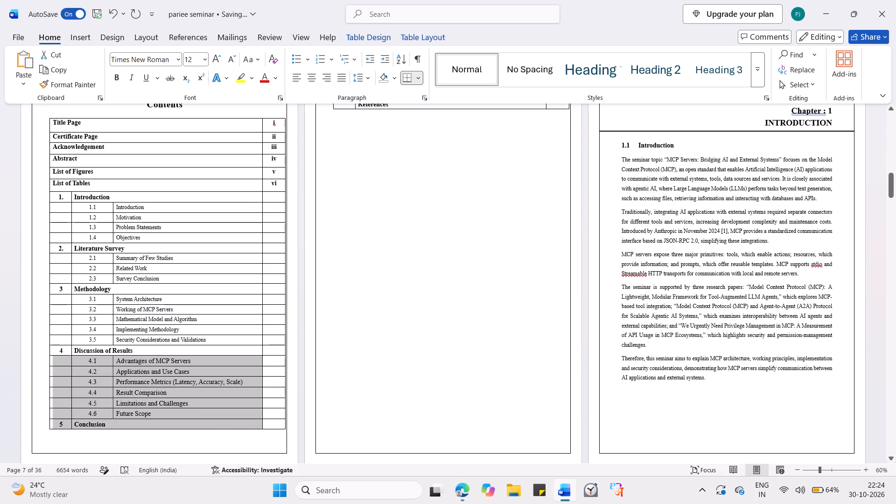
{"action": "left_click_drag", "start_coordinate": [263, 419], "coordinate": [275, 413]}
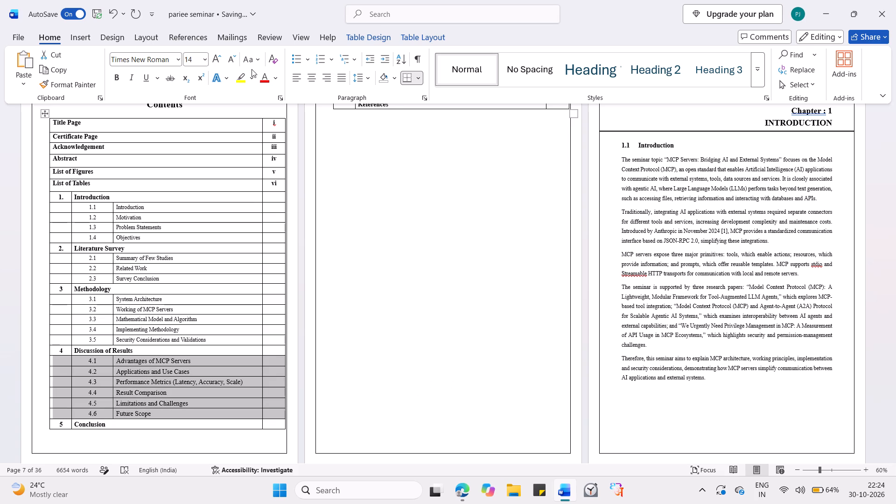
{"action": "left_click", "coordinate": [231, 64]}
{"action": "left_click", "coordinate": [383, 352]}
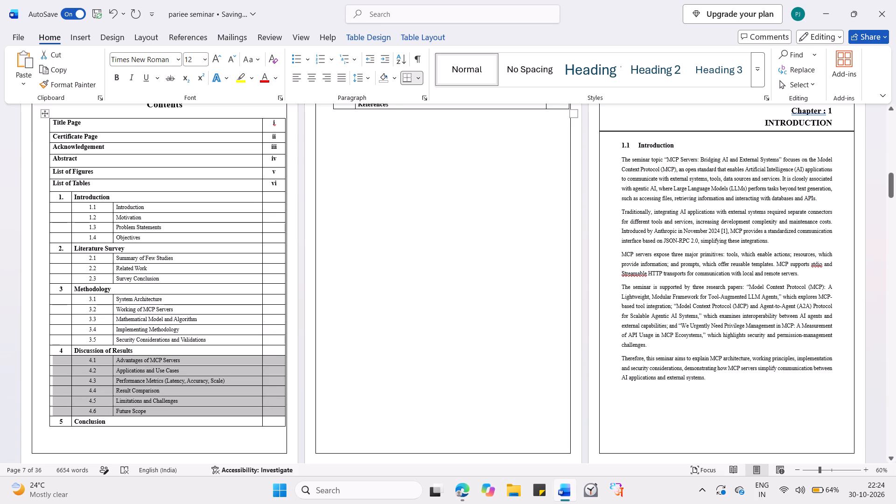
Check the line and paragraph spacing settings of the "Title Page" row in the contents table.
{"action": "scroll", "coordinate": [383, 352], "scroll_direction": "up", "scroll_amount": 1}
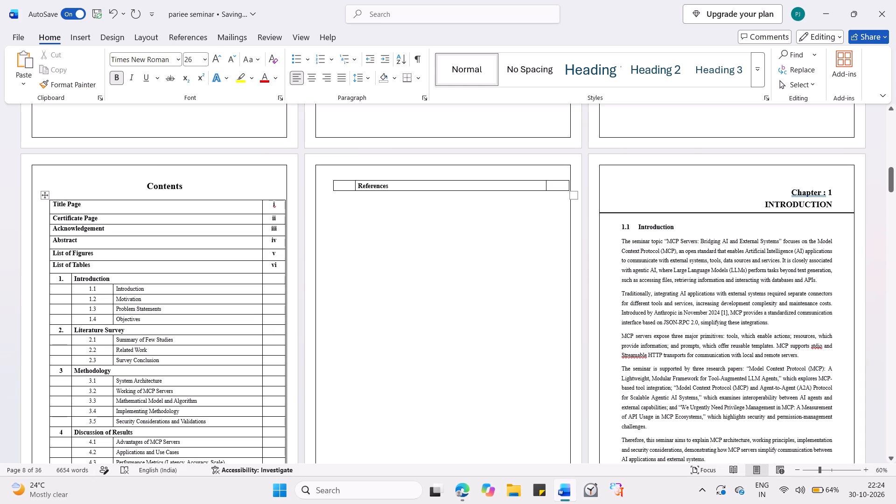
{"action": "left_click", "coordinate": [123, 206]}
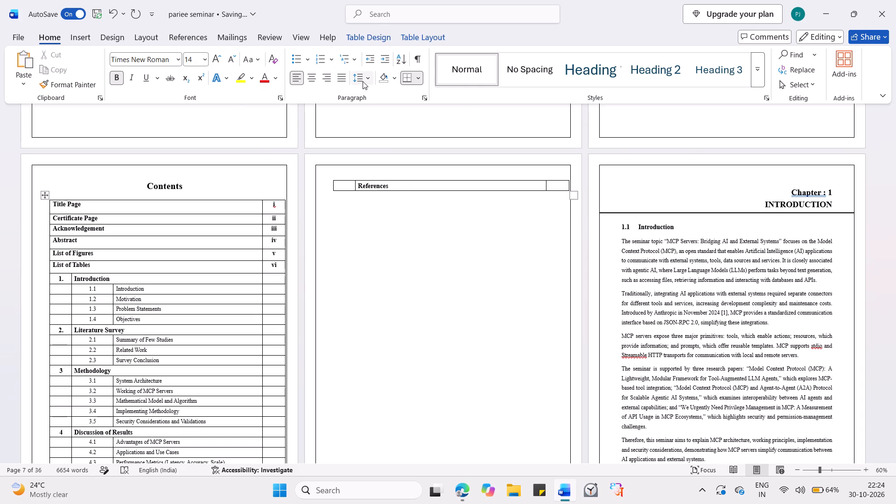
{"action": "left_click", "coordinate": [363, 81]}
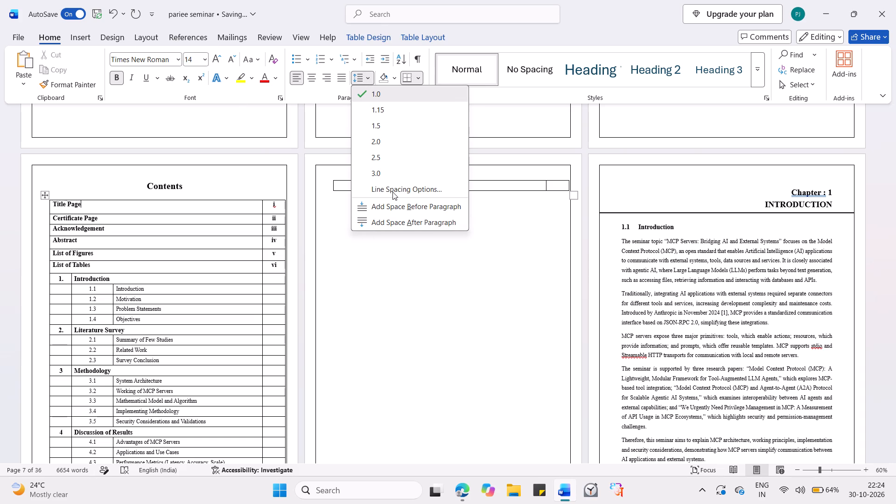
{"action": "left_click", "coordinate": [392, 192]}
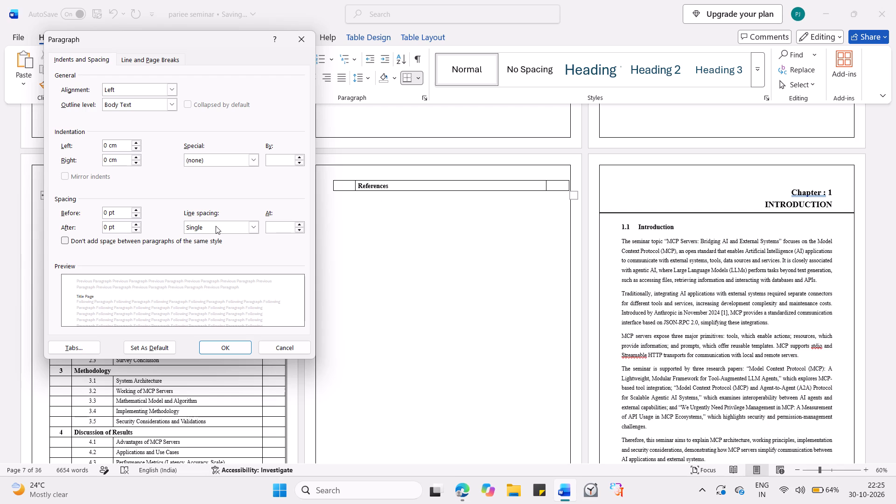
{"action": "left_click", "coordinate": [298, 46]}
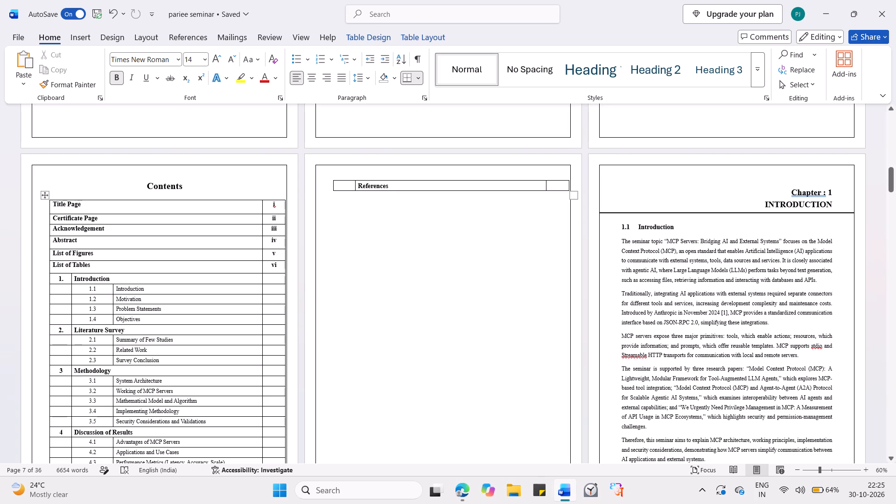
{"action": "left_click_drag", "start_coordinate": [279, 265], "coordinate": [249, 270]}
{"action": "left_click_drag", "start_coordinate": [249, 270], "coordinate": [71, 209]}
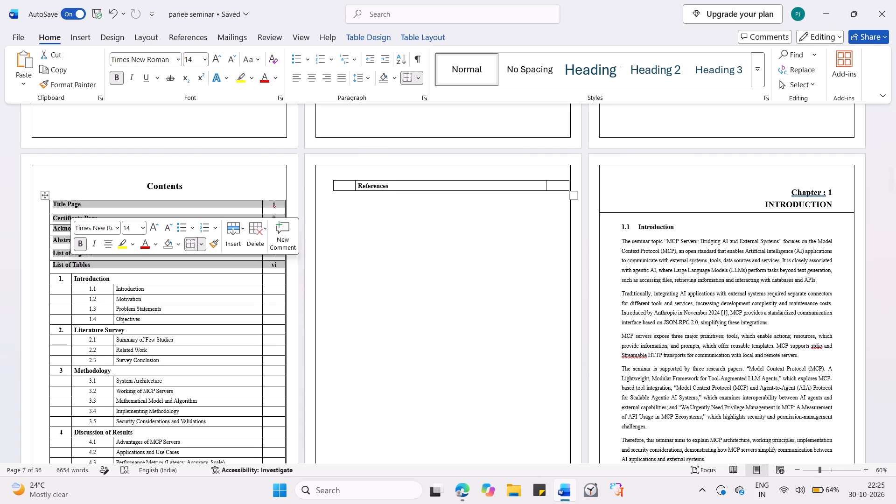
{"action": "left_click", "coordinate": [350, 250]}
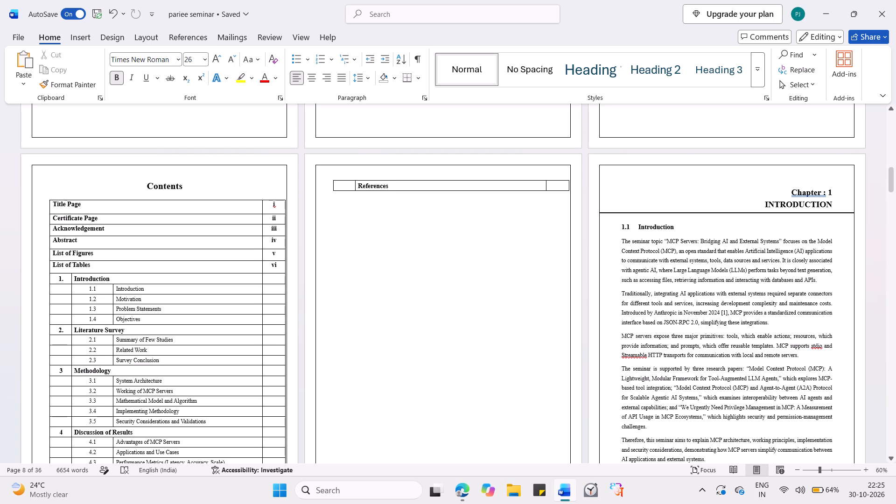
Delete the entire contents rows from "Title Page" through "List of Tables".
{"action": "left_click_drag", "start_coordinate": [274, 263], "coordinate": [80, 207]}
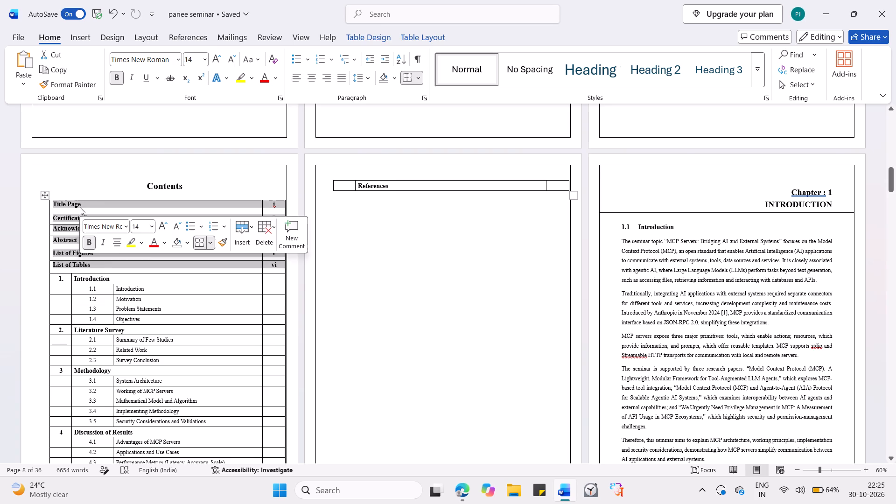
{"action": "left_click", "coordinate": [371, 37]}
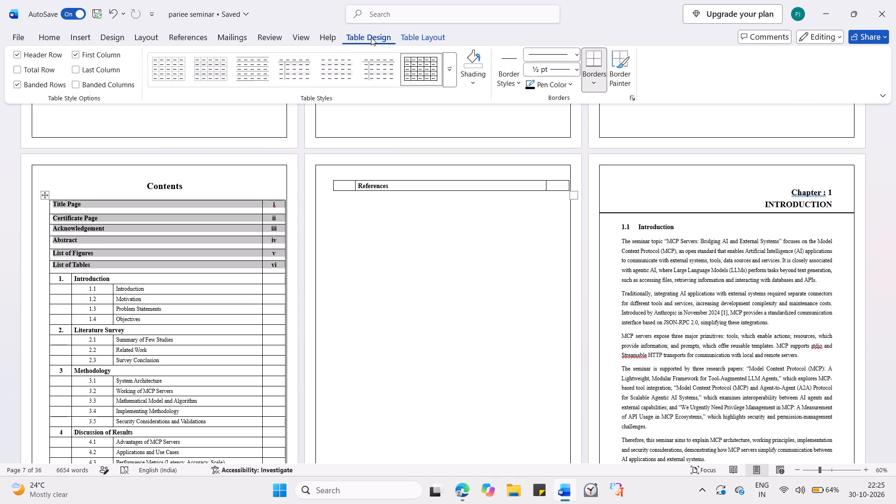
{"action": "left_click", "coordinate": [423, 36]}
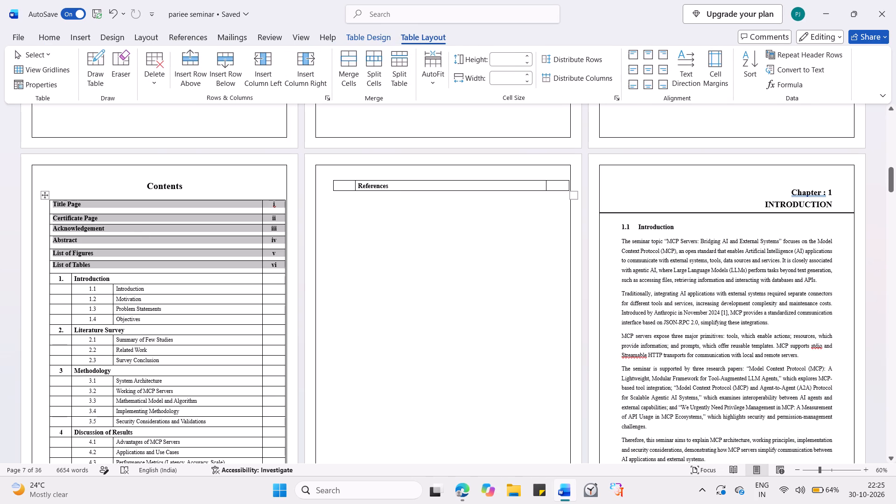
{"action": "right_click", "coordinate": [132, 238]}
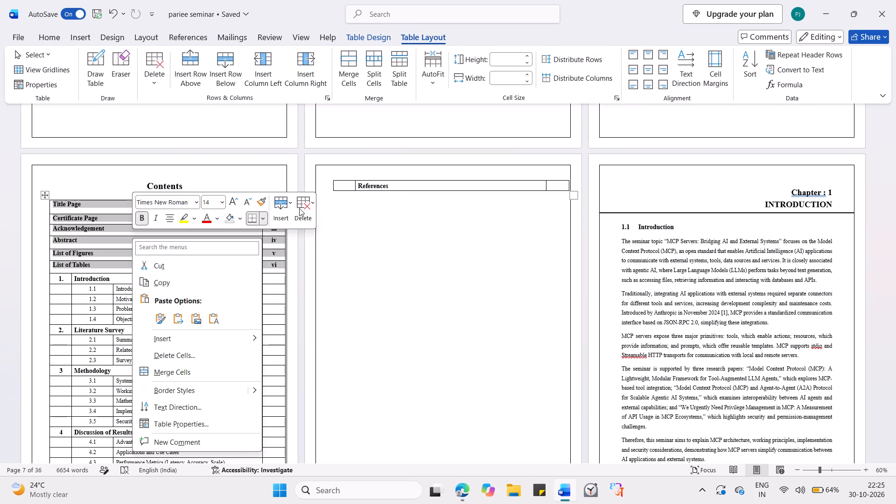
{"action": "left_click", "coordinate": [316, 204]}
{"action": "left_click", "coordinate": [308, 205]}
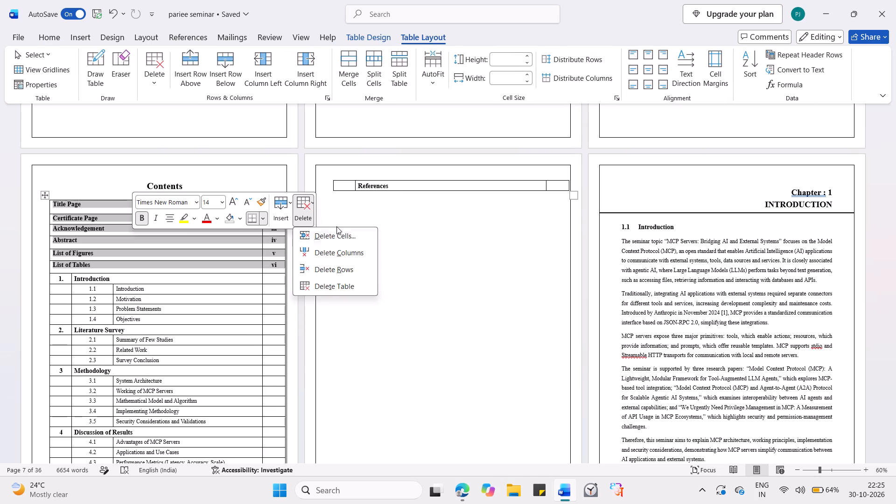
{"action": "left_click", "coordinate": [349, 237]}
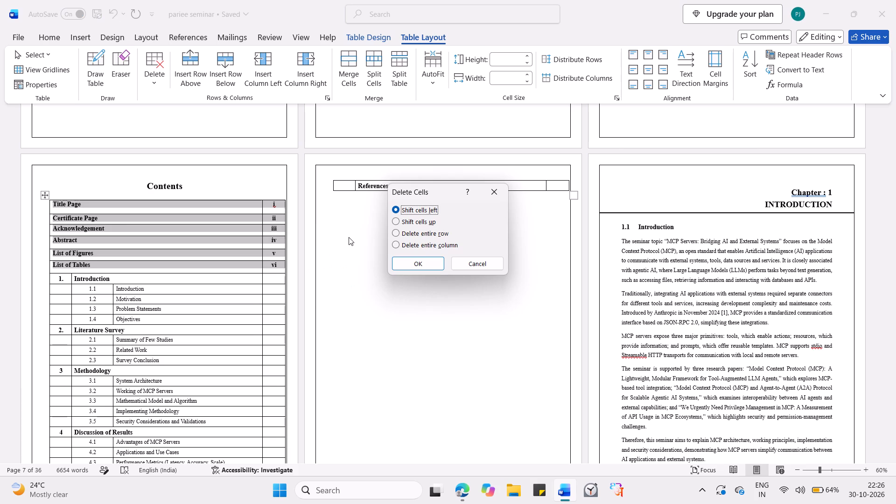
{"action": "left_click", "coordinate": [397, 234]}
{"action": "left_click", "coordinate": [427, 266]}
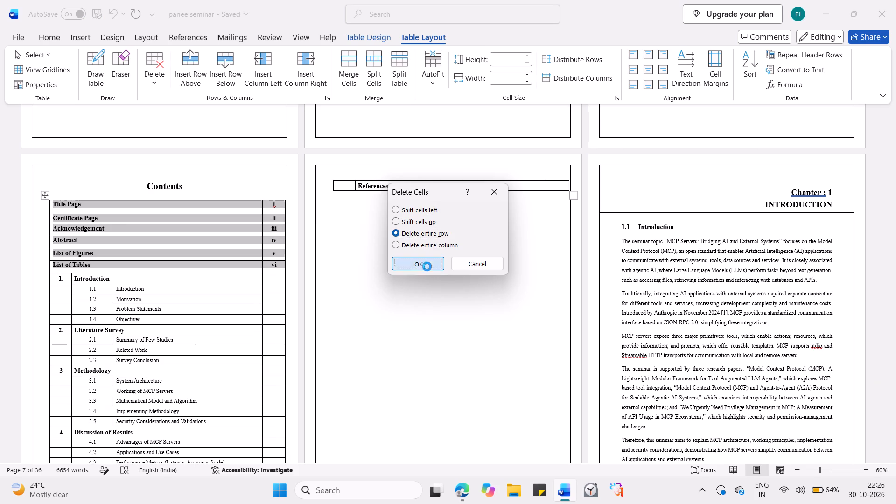
{"action": "scroll", "coordinate": [300, 322], "scroll_direction": "right", "scroll_amount": 1}
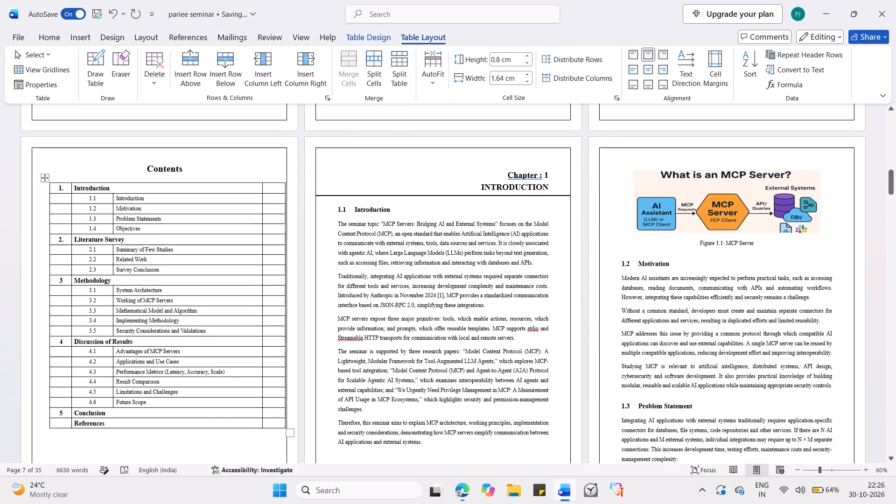
{"action": "scroll", "coordinate": [300, 322], "scroll_direction": "right", "scroll_amount": 1}
{"action": "scroll", "coordinate": [300, 322], "scroll_direction": "up", "scroll_amount": 1}
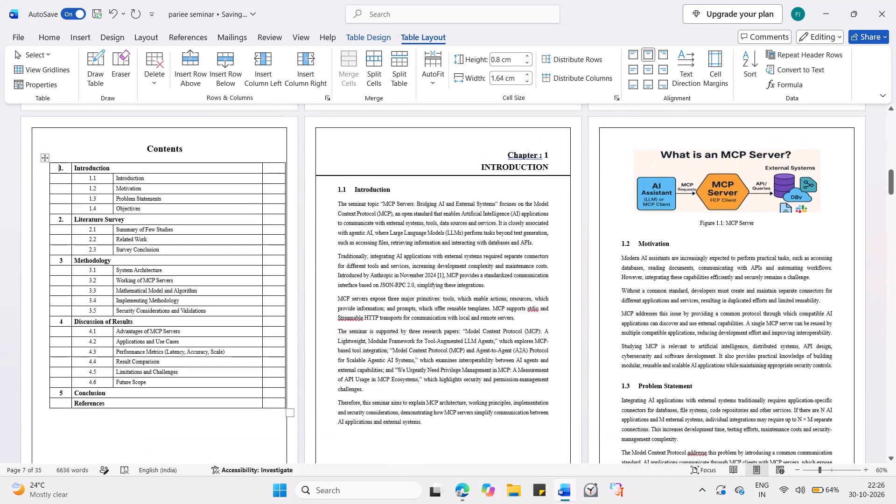
Insert six blank rows above the "1. Introduction" row in the contents table.
{"action": "scroll", "coordinate": [300, 322], "scroll_direction": "up", "scroll_amount": 1}
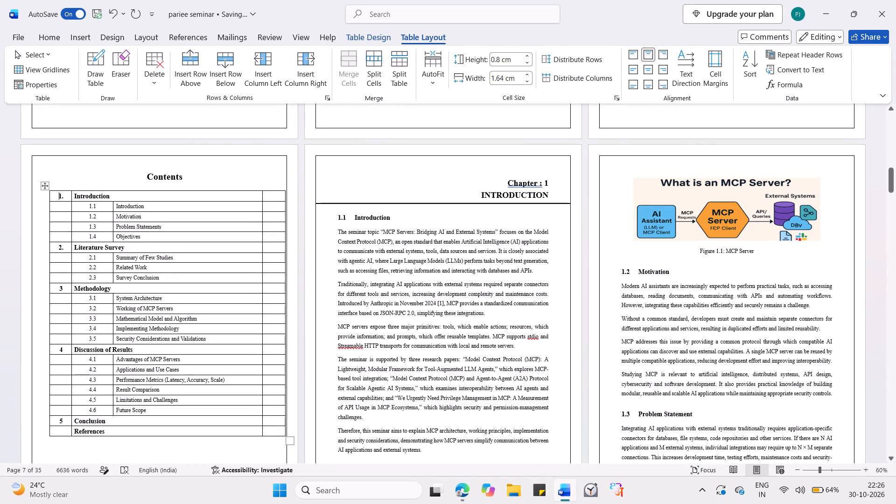
{"action": "right_click", "coordinate": [57, 198]}
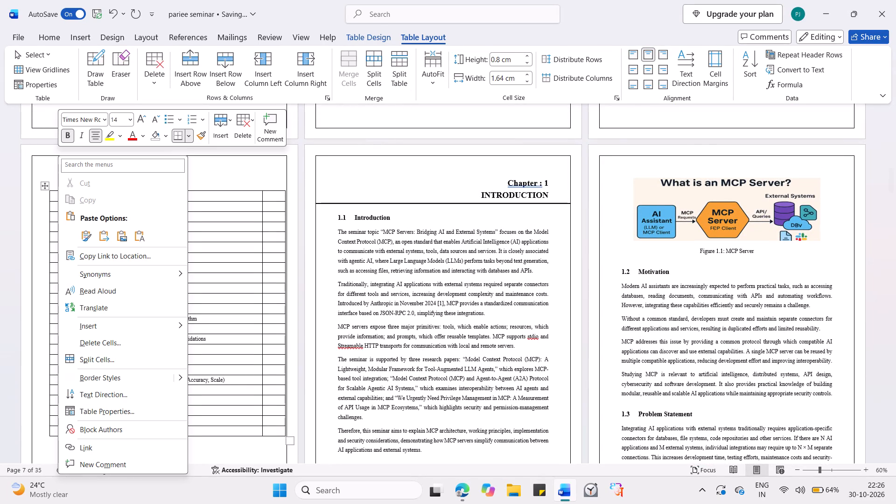
{"action": "left_click", "coordinate": [224, 129]}
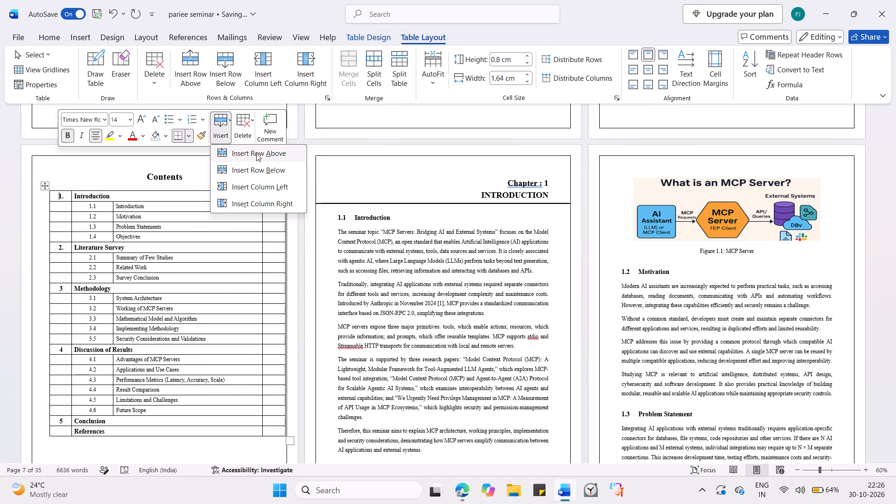
{"action": "left_click", "coordinate": [256, 153]}
{"action": "left_click", "coordinate": [225, 126]}
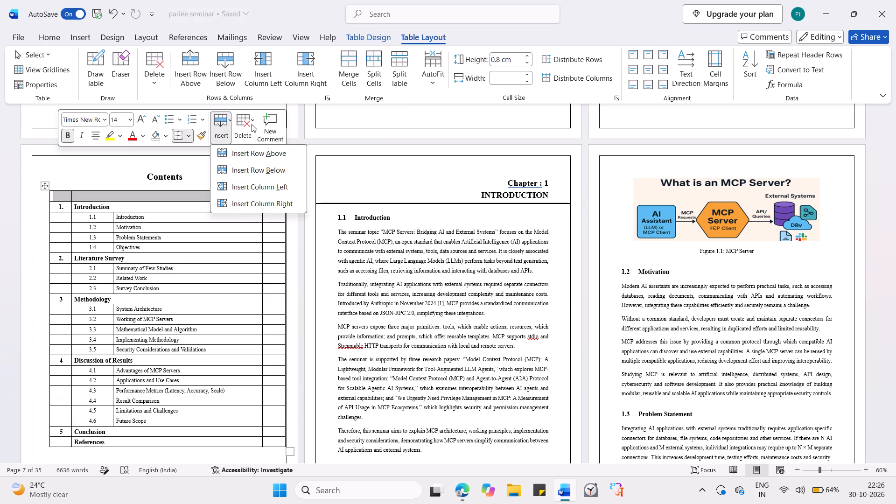
{"action": "left_click", "coordinate": [265, 155]}
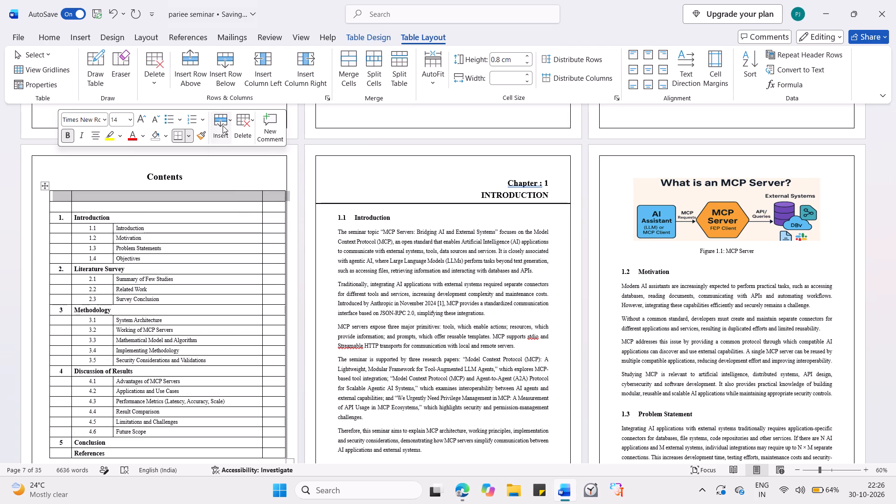
{"action": "left_click", "coordinate": [223, 126]}
{"action": "left_click", "coordinate": [231, 160]}
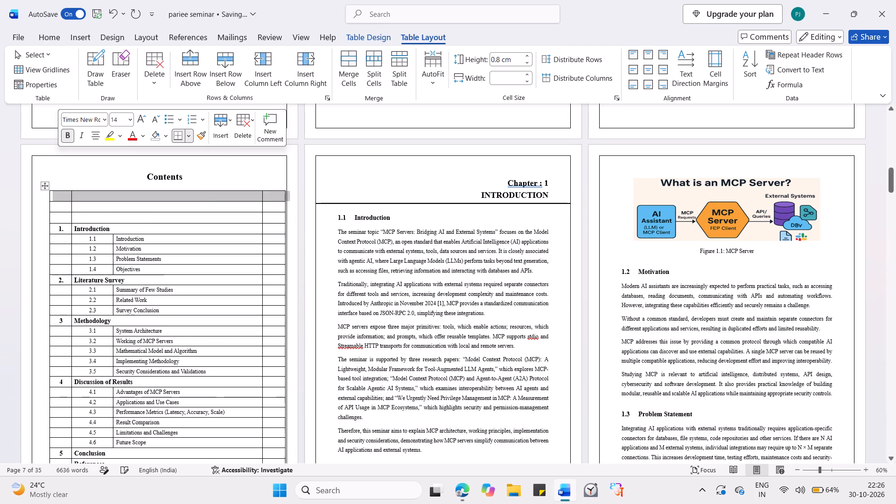
{"action": "left_click", "coordinate": [224, 126]}
{"action": "left_click", "coordinate": [241, 151]}
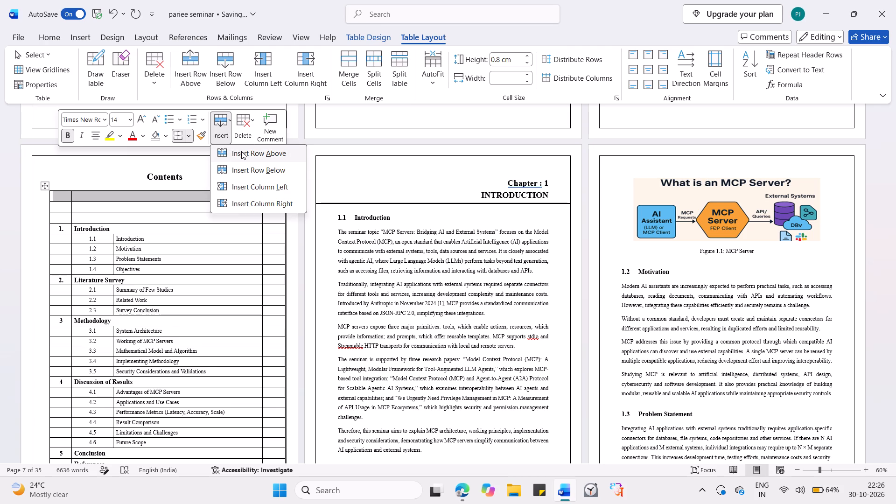
{"action": "left_click", "coordinate": [224, 124]}
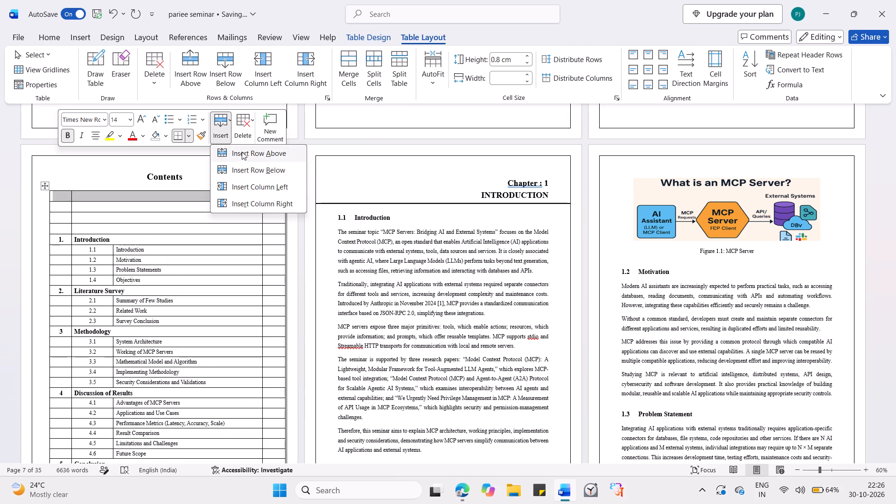
{"action": "left_click", "coordinate": [242, 152]}
{"action": "left_click", "coordinate": [222, 131]}
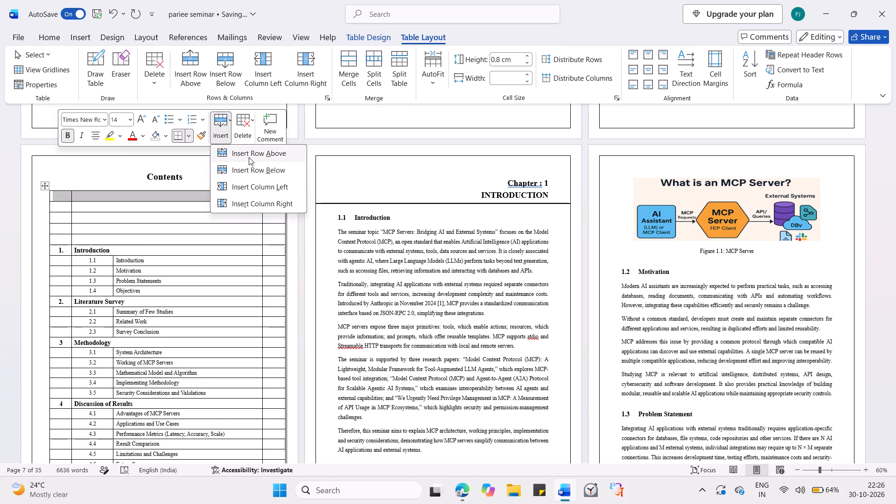
{"action": "left_click", "coordinate": [252, 154]}
{"action": "left_click", "coordinate": [152, 215]}
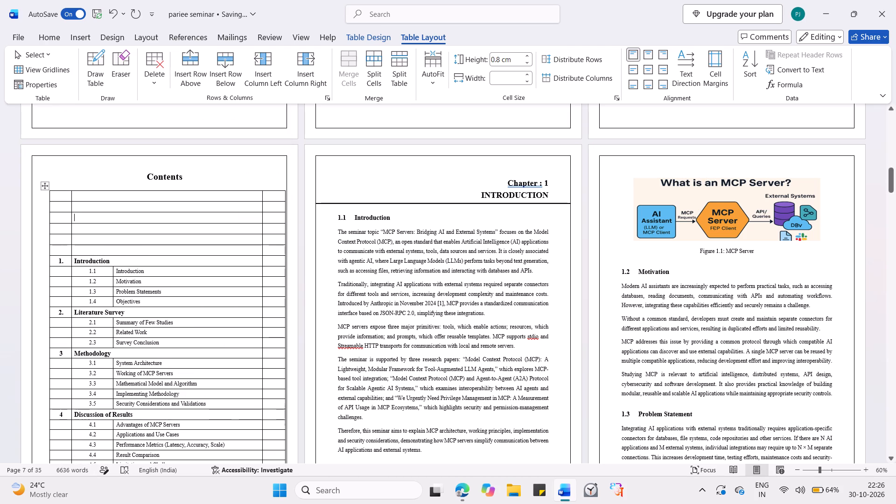
Merge the first two cells in each of the first three blank rows of the contents table.
{"action": "left_click", "coordinate": [59, 200]}
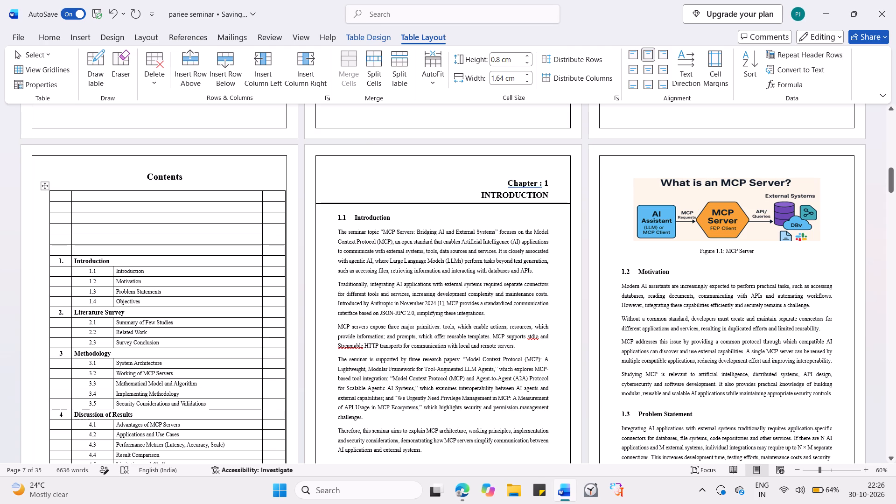
{"action": "scroll", "coordinate": [167, 296], "scroll_direction": "up", "scroll_amount": 2}
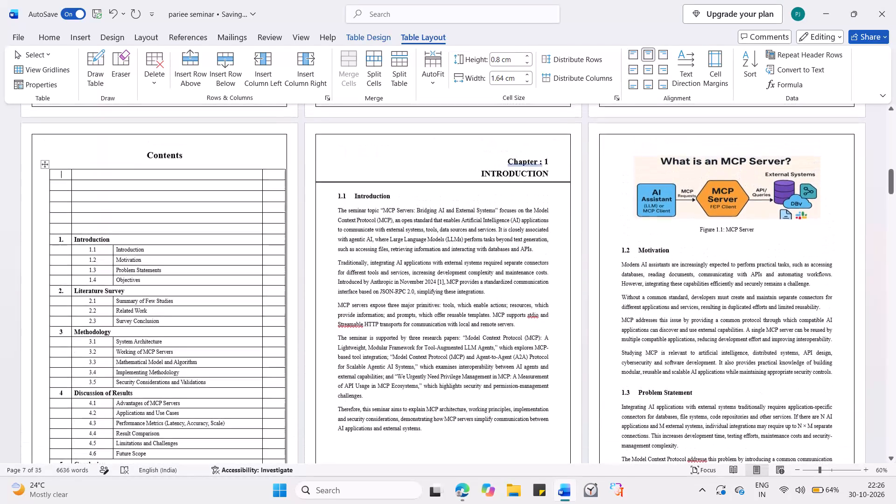
{"action": "scroll", "coordinate": [167, 296], "scroll_direction": "up", "scroll_amount": 1}
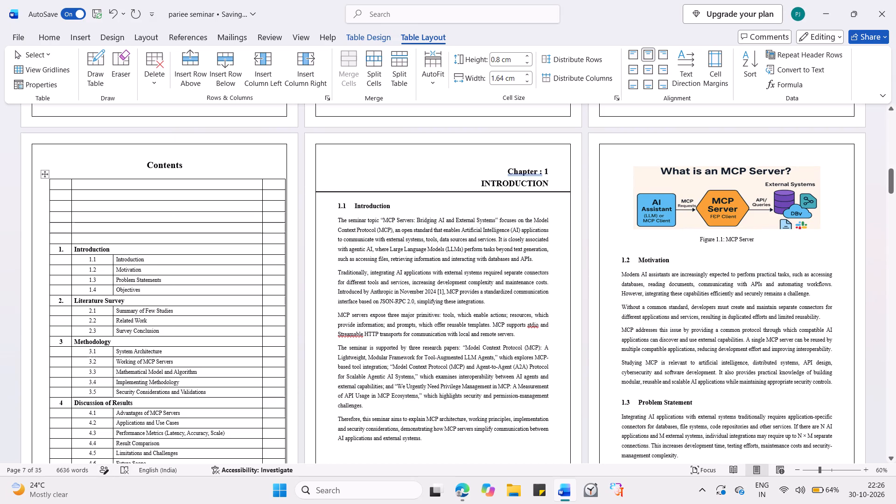
{"action": "left_click_drag", "start_coordinate": [57, 184], "coordinate": [145, 180]}
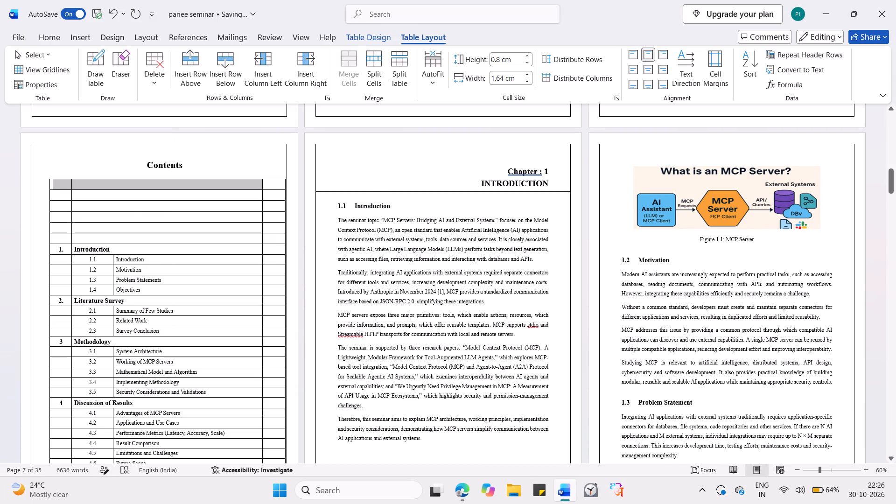
{"action": "left_click_drag", "start_coordinate": [145, 180], "coordinate": [146, 180]}
{"action": "left_click", "coordinate": [343, 60]}
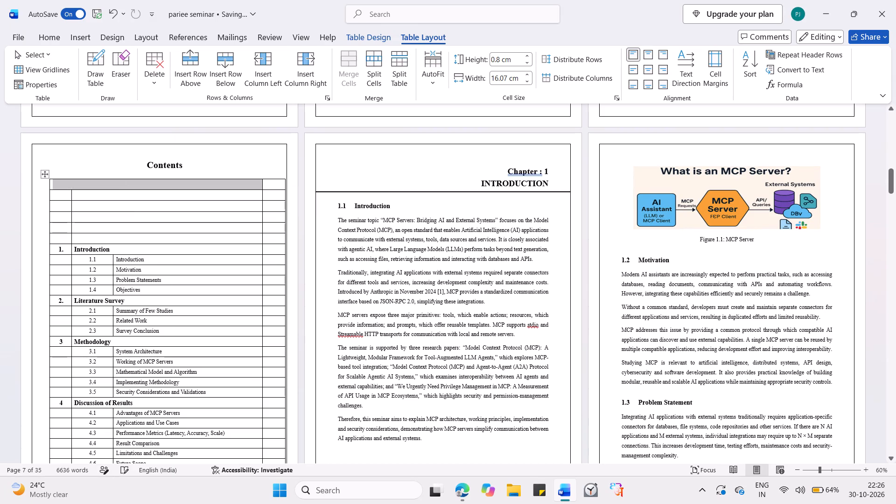
{"action": "left_click_drag", "start_coordinate": [56, 195], "coordinate": [93, 195]}
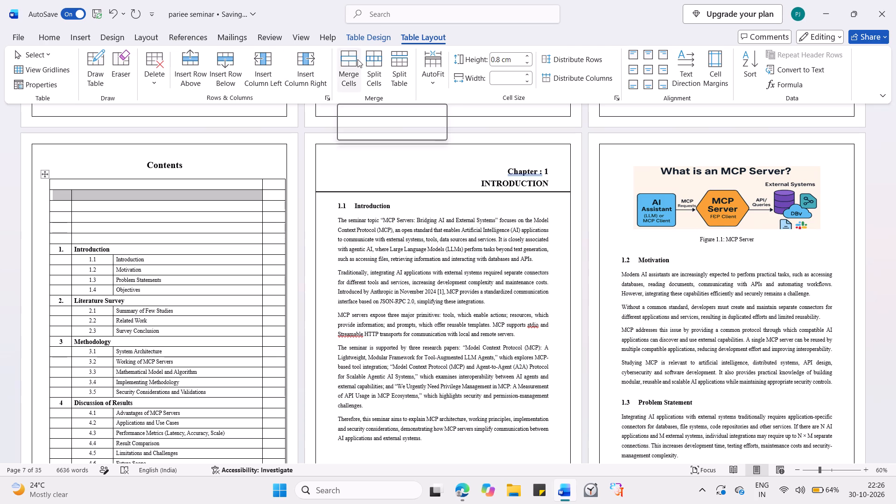
{"action": "left_click", "coordinate": [357, 59]}
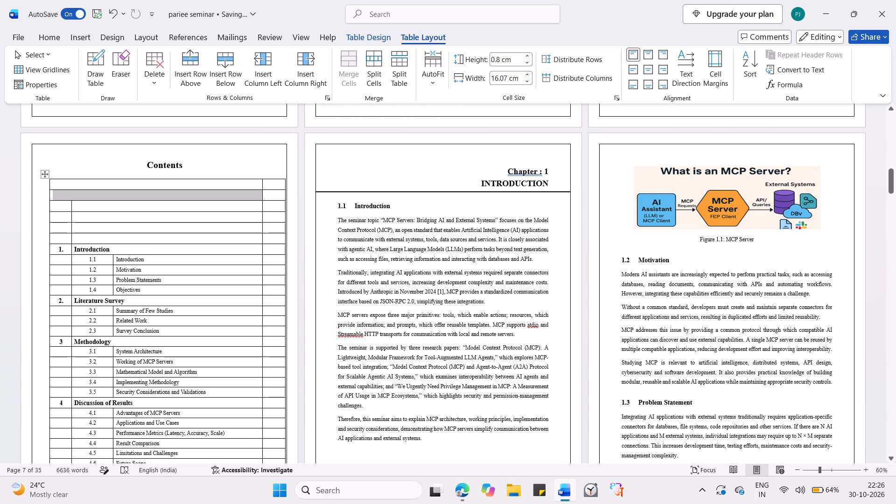
{"action": "left_click_drag", "start_coordinate": [69, 203], "coordinate": [85, 205]}
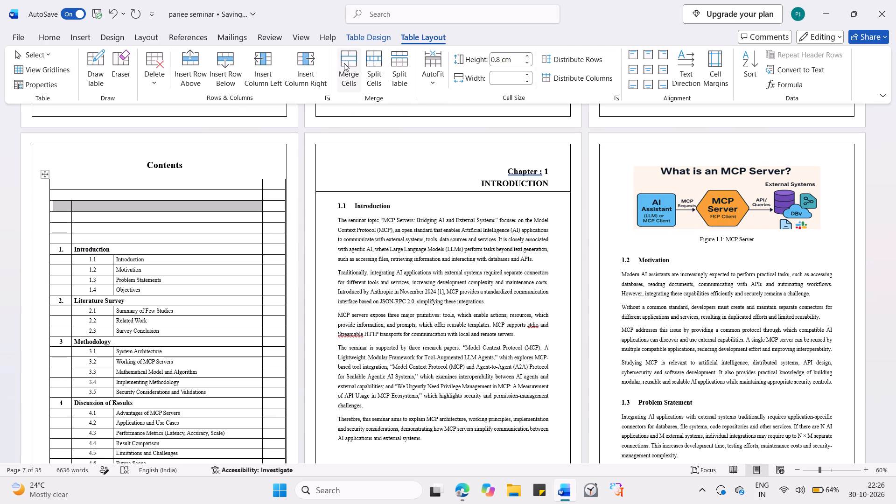
{"action": "left_click", "coordinate": [345, 63]}
Merge the first two cells in each of the remaining three blank rows above "1. Introduction".
{"action": "left_click_drag", "start_coordinate": [58, 217], "coordinate": [93, 213]}
{"action": "left_click", "coordinate": [346, 63]}
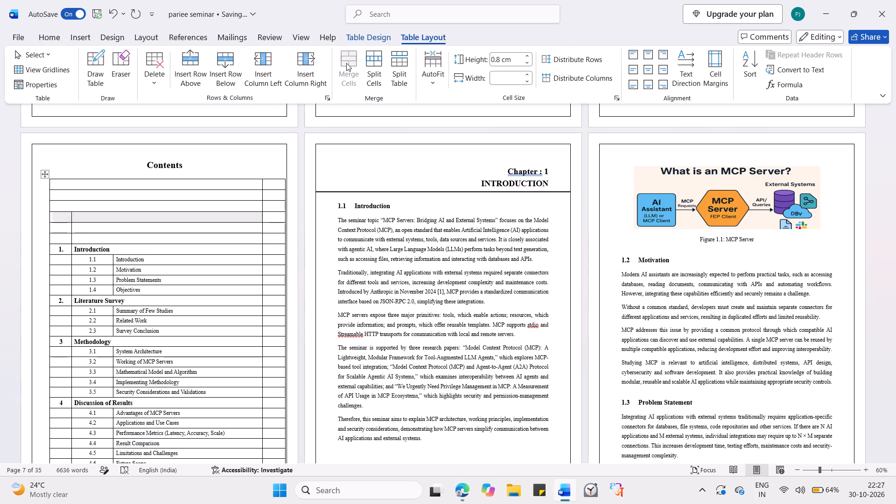
{"action": "left_click_drag", "start_coordinate": [64, 228], "coordinate": [90, 227]}
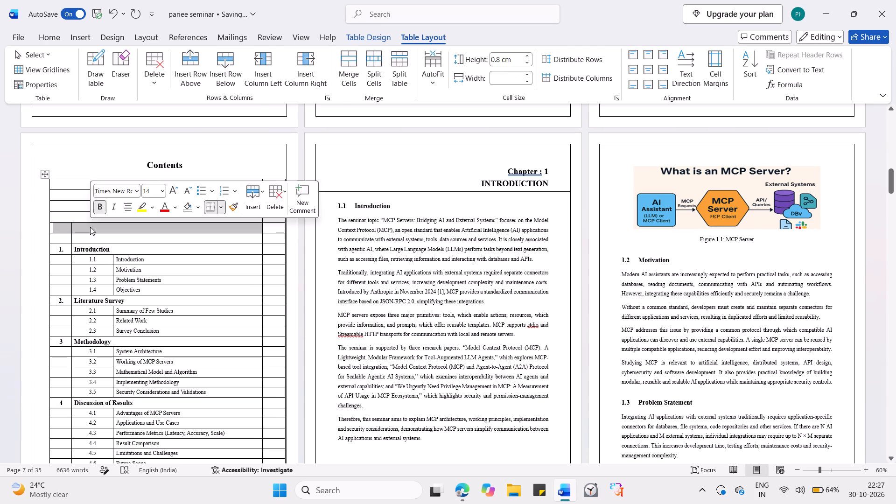
{"action": "left_click", "coordinate": [350, 67]}
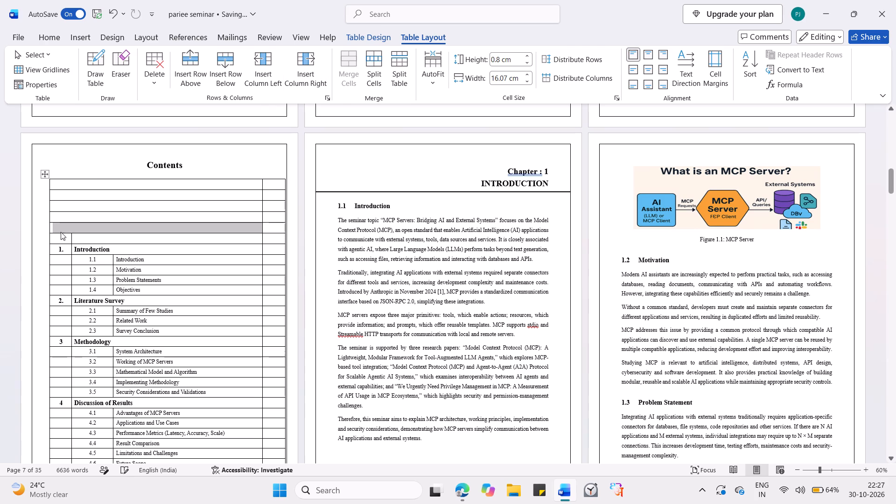
{"action": "left_click_drag", "start_coordinate": [57, 237], "coordinate": [96, 238]}
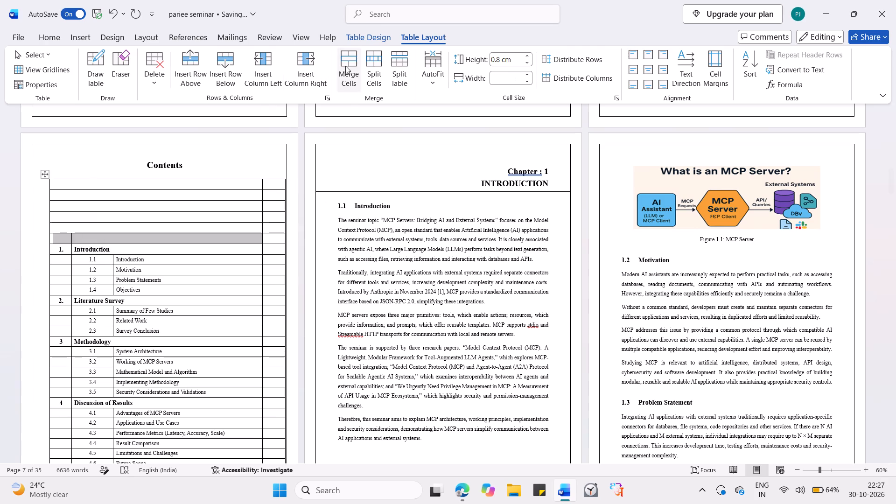
{"action": "left_click", "coordinate": [345, 63]}
Enter "Title Page" in the merged cell of the first contents row.
{"action": "left_click", "coordinate": [93, 191]}
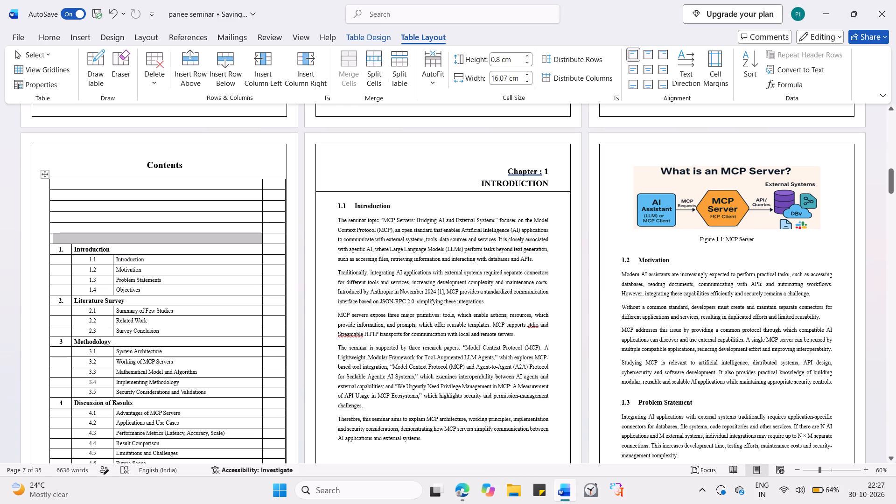
{"action": "left_click", "coordinate": [105, 182]}
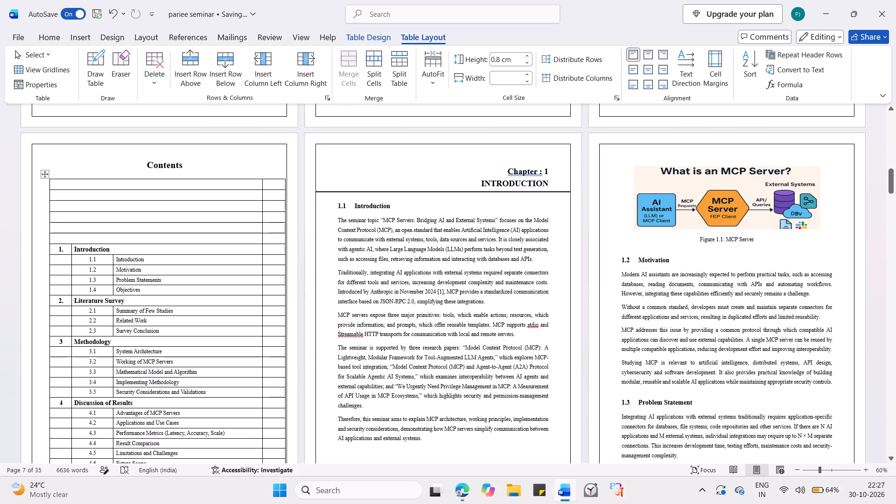
{"action": "left_click", "coordinate": [47, 37]}
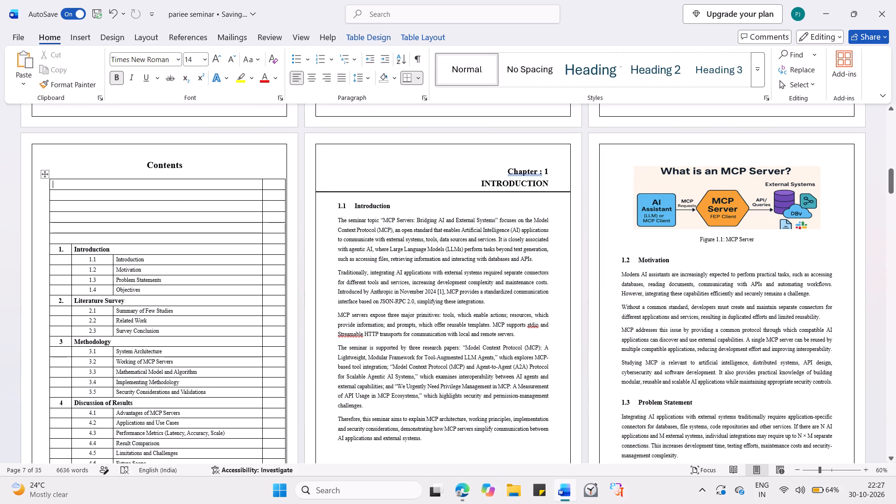
{"action": "key", "text": "shift+t"}
{"action": "type", "text": "itle"}
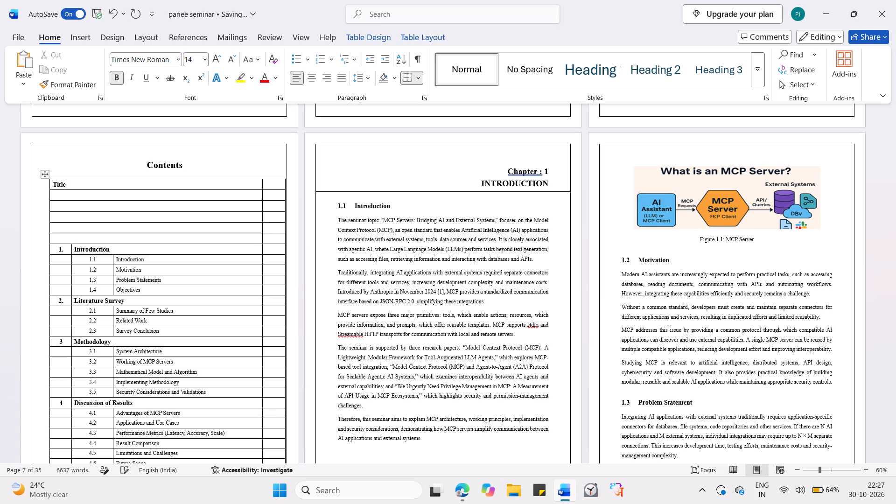
{"action": "key", "text": "space"}
{"action": "type", "text": "PAge"}
{"action": "key", "text": "Left"}
{"action": "key", "text": "BackSpace"}
{"action": "key", "text": "BackSpace"}
{"action": "type", "text": "ag"}
Enter "Certificate" in the merged cell of the second contents row.
{"action": "key", "text": "Down"}
{"action": "type", "text": "Certi"}
{"action": "type", "text": "ficate"}
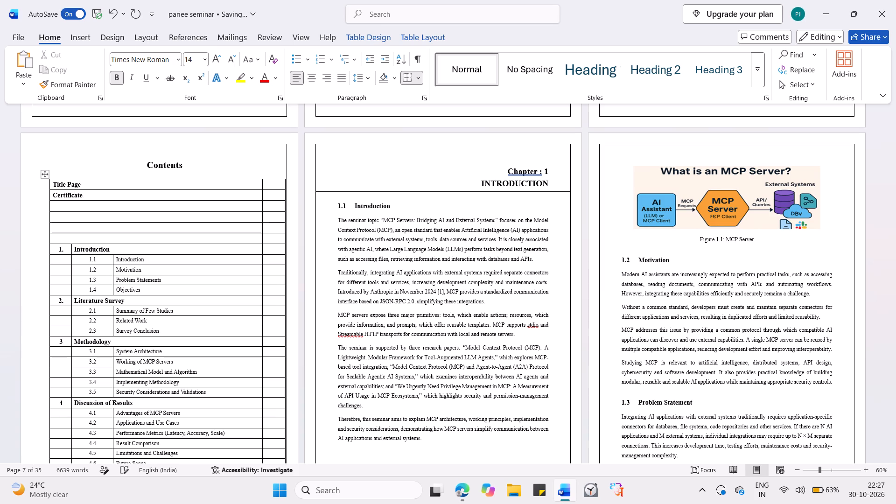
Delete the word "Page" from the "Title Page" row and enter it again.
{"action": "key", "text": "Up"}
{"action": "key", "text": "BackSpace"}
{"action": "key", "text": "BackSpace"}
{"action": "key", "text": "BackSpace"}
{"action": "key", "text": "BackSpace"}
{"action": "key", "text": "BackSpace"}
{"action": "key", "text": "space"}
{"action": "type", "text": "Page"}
Extend the second contents row's text to read "Certificate Page".
{"action": "key", "text": "Down"}
{"action": "key", "text": "Right"}
{"action": "key", "text": "space"}
{"action": "type", "text": "PAge"}
{"action": "key", "text": "Left"}
{"action": "key", "text": "Left"}
{"action": "key", "text": "BackSpace"}
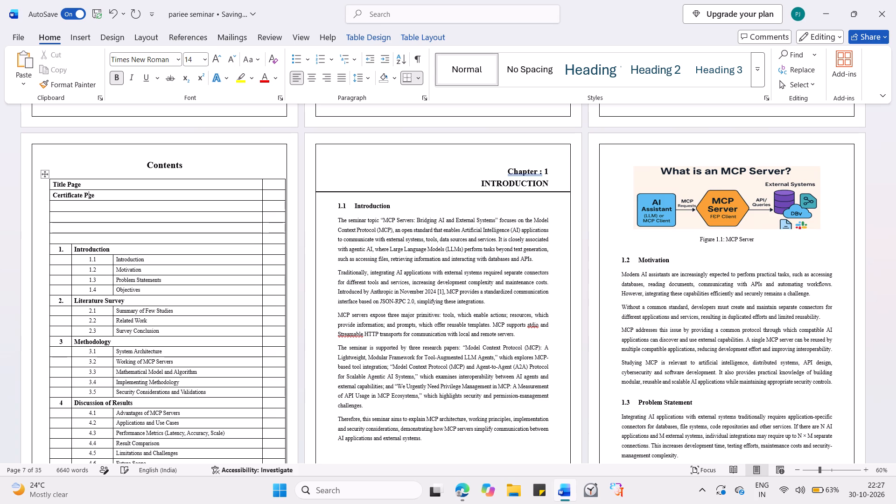
{"action": "key", "text": "a"}
Enter "Acknowledge" in the merged cell of the third contents row.
{"action": "key", "text": "Down"}
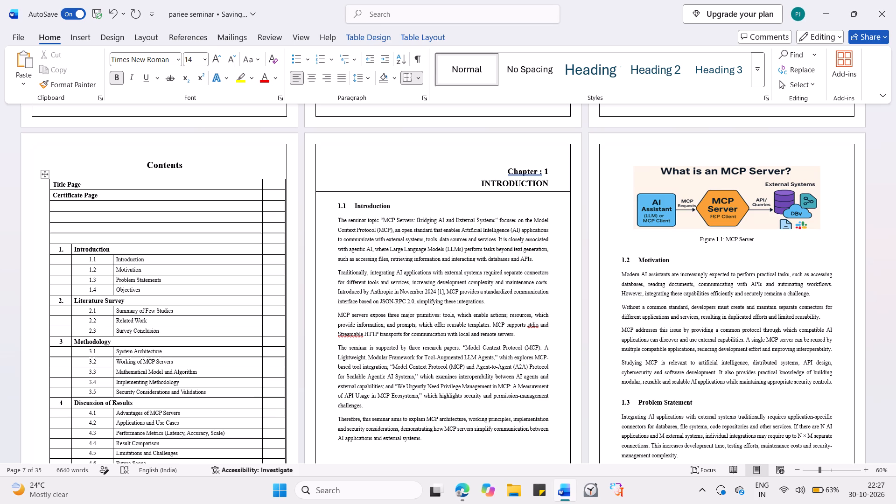
{"action": "type", "text": "Ackno"}
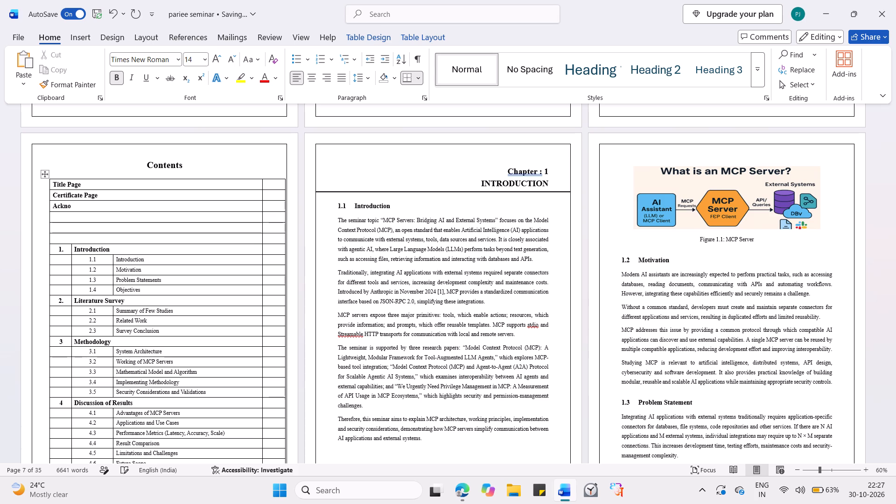
{"action": "type", "text": "wledge"}
Enter "Abstract" in the merged cell of the fourth contents row.
{"action": "key", "text": "Down"}
{"action": "key", "text": "shift+a"}
{"action": "type", "text": "bstarct"}
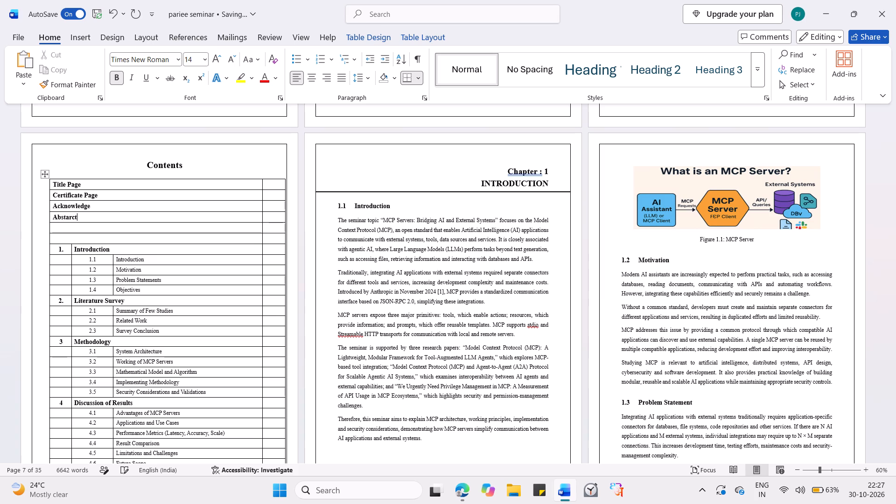
{"action": "key", "text": "Down"}
{"action": "key", "text": "Up"}
{"action": "key", "text": "BackSpace"}
{"action": "key", "text": "BackSpace"}
{"action": "key", "text": "BackSpace"}
{"action": "key", "text": "BackSpace"}
{"action": "type", "text": "ract"}
Enter "List of Figures" in the fifth contents row and "List of Table" in the sixth.
{"action": "key", "text": "Down"}
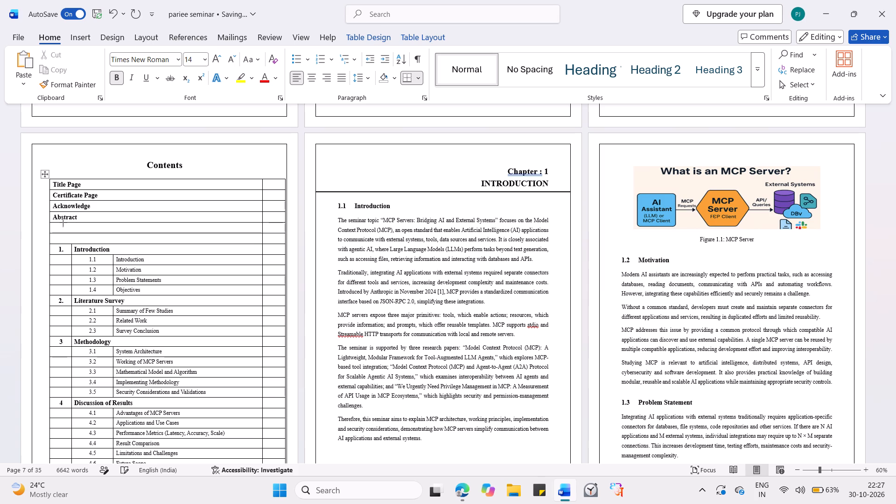
{"action": "type", "text": "List of Figures"}
{"action": "key", "text": "Down"}
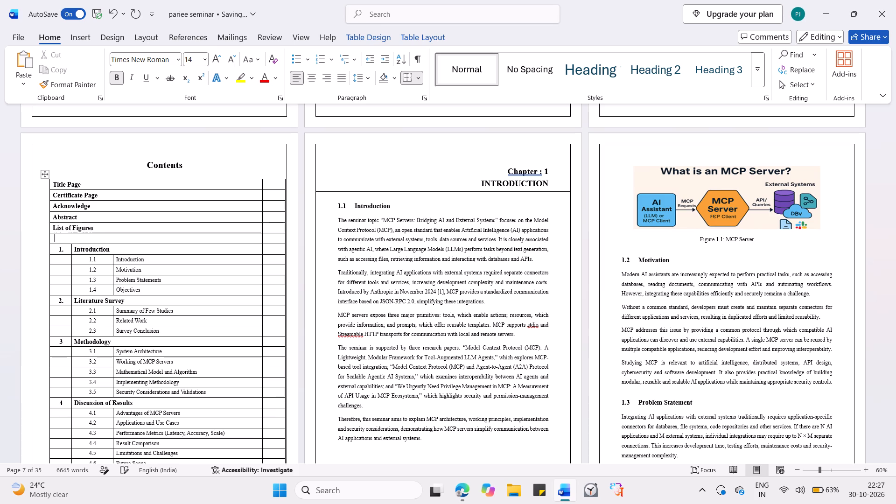
{"action": "type", "text": "List of Table"}
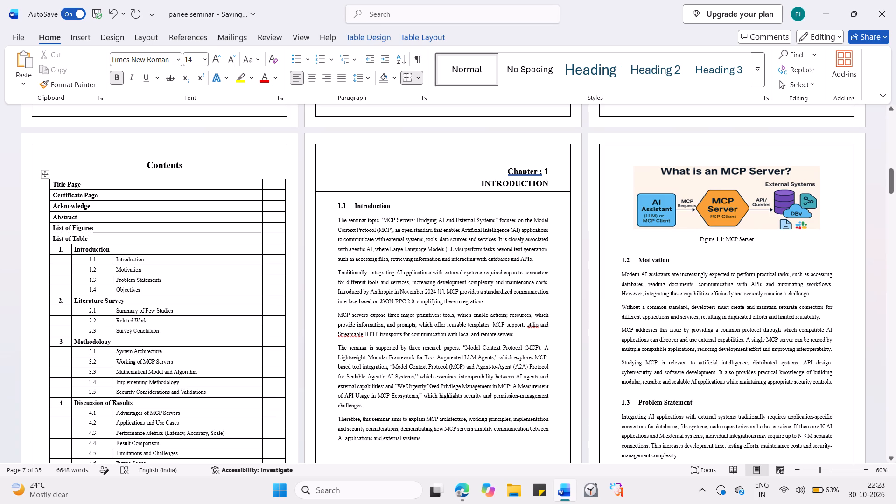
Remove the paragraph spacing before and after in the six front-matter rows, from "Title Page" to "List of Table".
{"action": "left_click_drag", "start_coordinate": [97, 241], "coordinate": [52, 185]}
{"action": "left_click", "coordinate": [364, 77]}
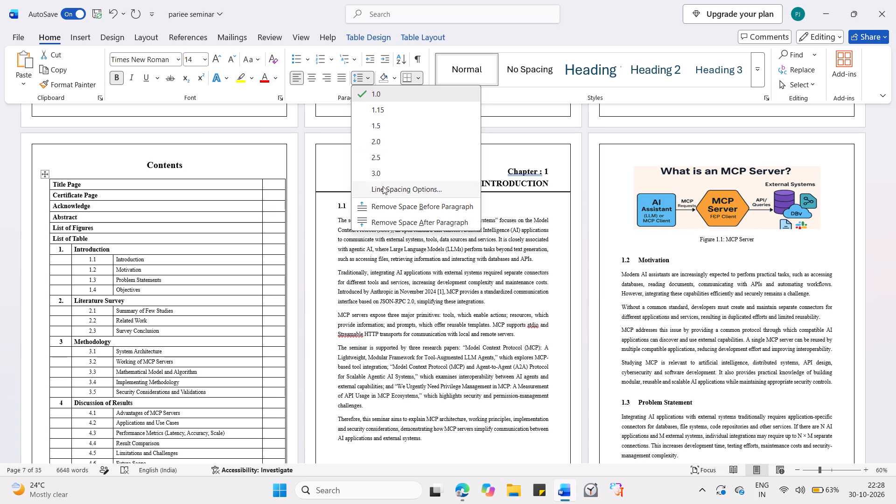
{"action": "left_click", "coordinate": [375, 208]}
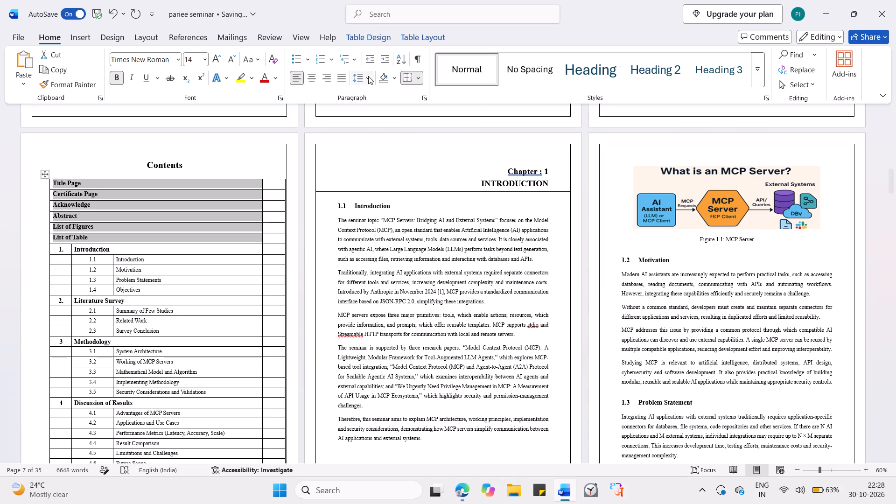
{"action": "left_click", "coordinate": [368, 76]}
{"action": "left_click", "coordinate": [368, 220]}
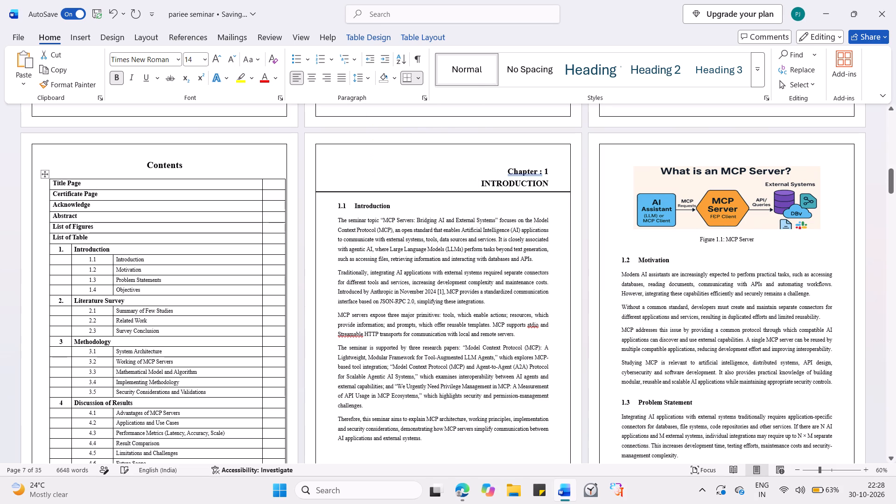
Set the paragraph spacing of the six front-matter rows to 3 pt before and 3 pt after.
{"action": "left_click", "coordinate": [367, 79]}
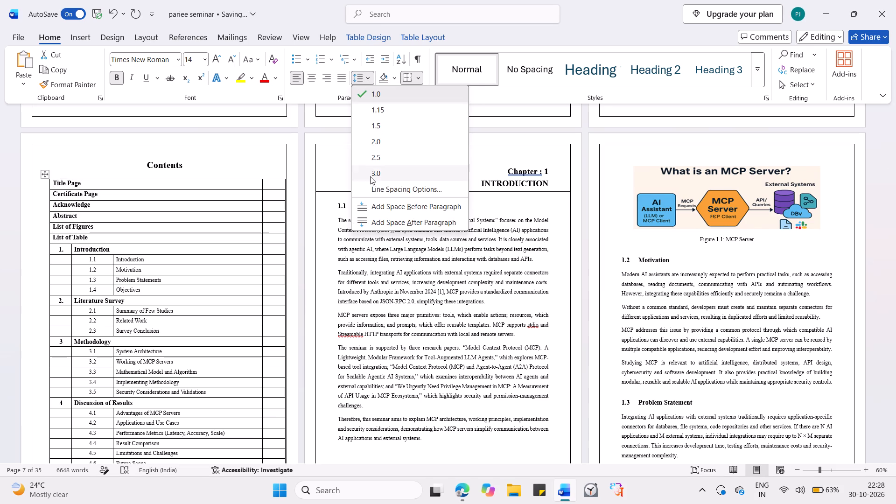
{"action": "left_click", "coordinate": [371, 189]}
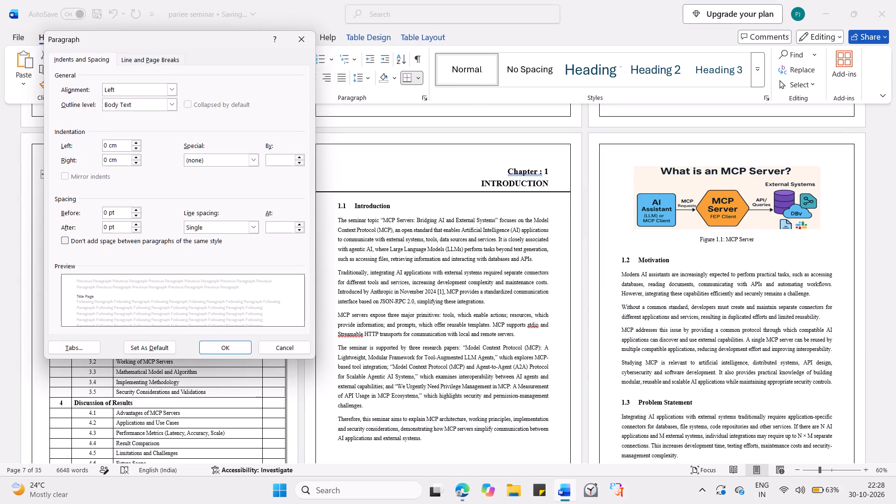
{"action": "left_click", "coordinate": [108, 211]}
{"action": "key", "text": "3"}
{"action": "key", "text": "Tab"}
{"action": "type", "text": "03 pt"}
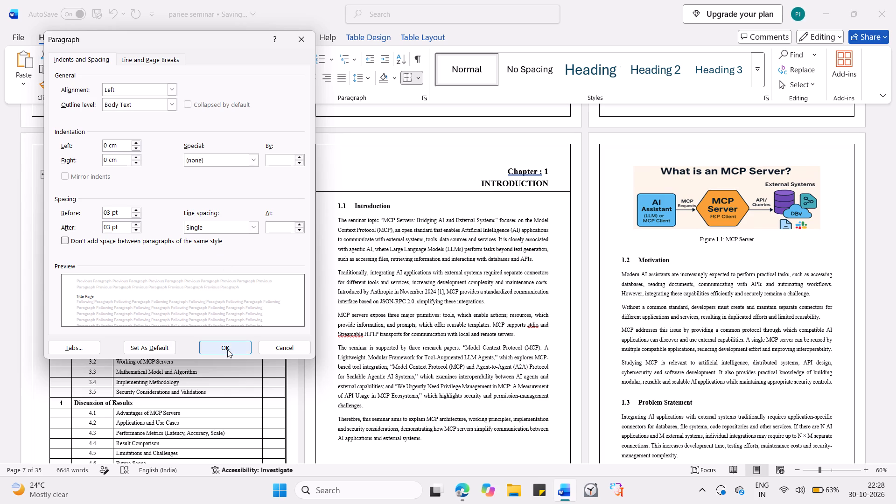
{"action": "left_click", "coordinate": [227, 349]}
{"action": "left_click", "coordinate": [255, 343]}
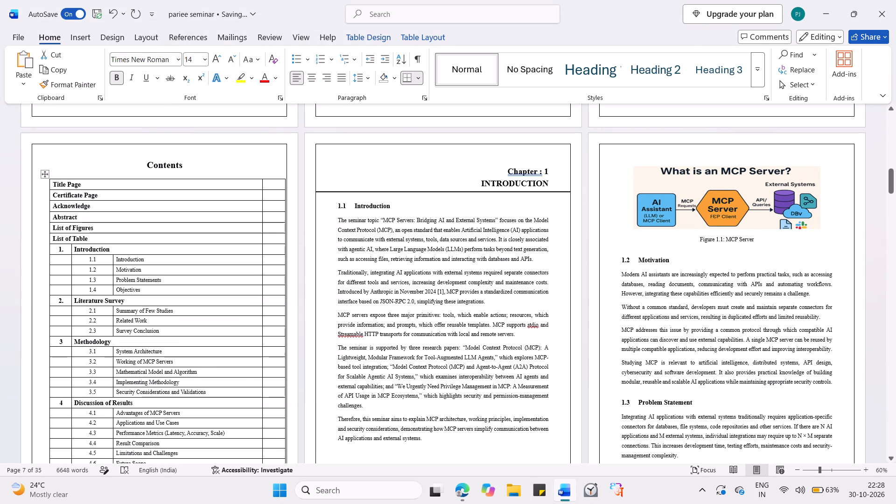
{"action": "left_click", "coordinate": [117, 240]}
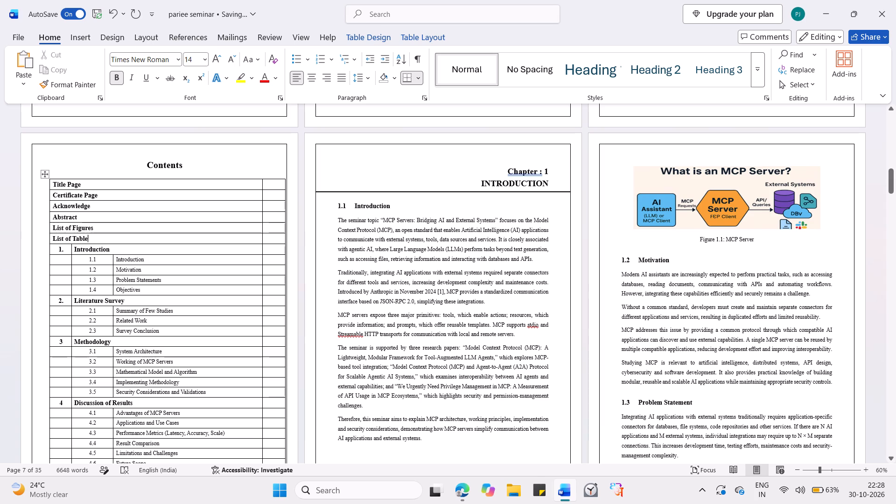
{"action": "left_click", "coordinate": [115, 249]}
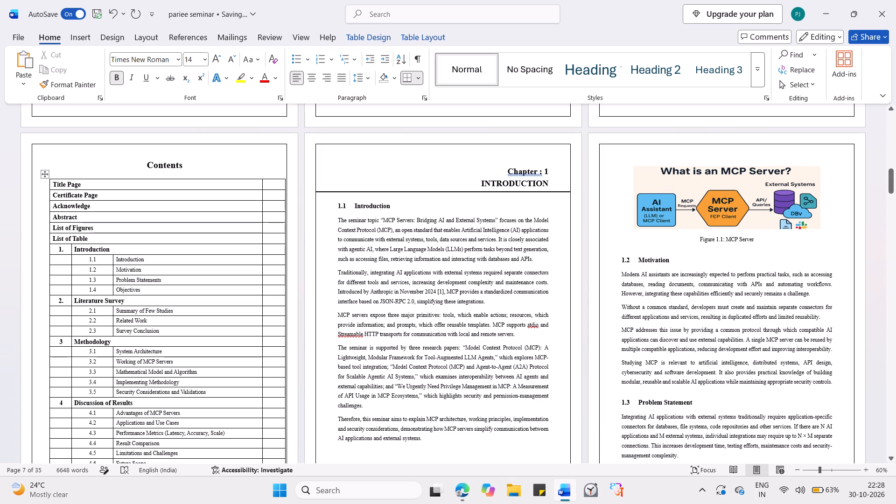
{"action": "left_click", "coordinate": [101, 235]}
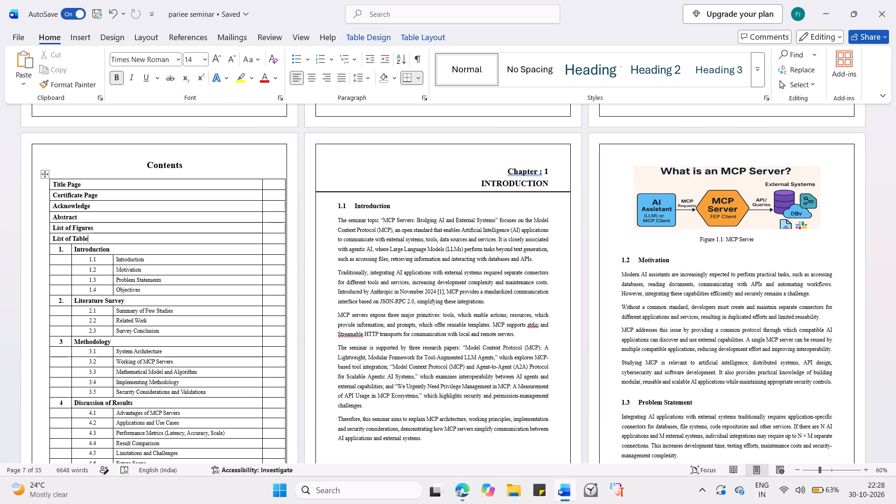
Insert page numbers at the bottom of the page from the title page, using the centred "Page X of Y" style Bold Numbers 2.
{"action": "scroll", "coordinate": [101, 235], "scroll_direction": "down", "scroll_amount": 1}
{"action": "scroll", "coordinate": [101, 235], "scroll_direction": "up", "scroll_amount": 1}
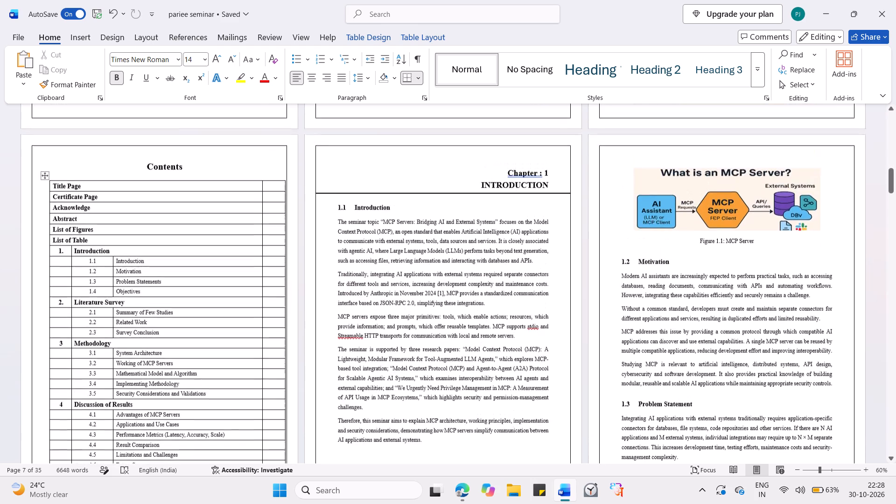
{"action": "scroll", "coordinate": [101, 235], "scroll_direction": "up", "scroll_amount": 1}
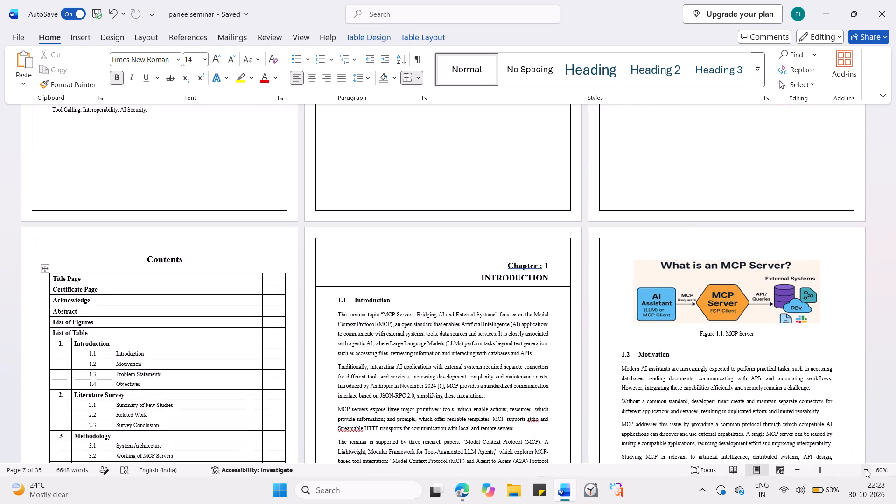
{"action": "triple_click", "coordinate": [866, 469]}
{"action": "left_click", "coordinate": [866, 469]}
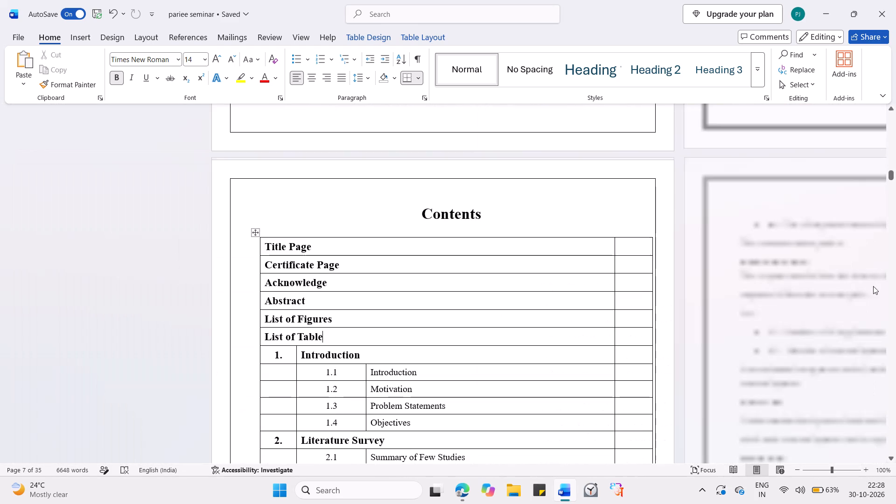
{"action": "scroll", "coordinate": [674, 289], "scroll_direction": "up", "scroll_amount": 18}
{"action": "scroll", "coordinate": [674, 289], "scroll_direction": "up", "scroll_amount": 4}
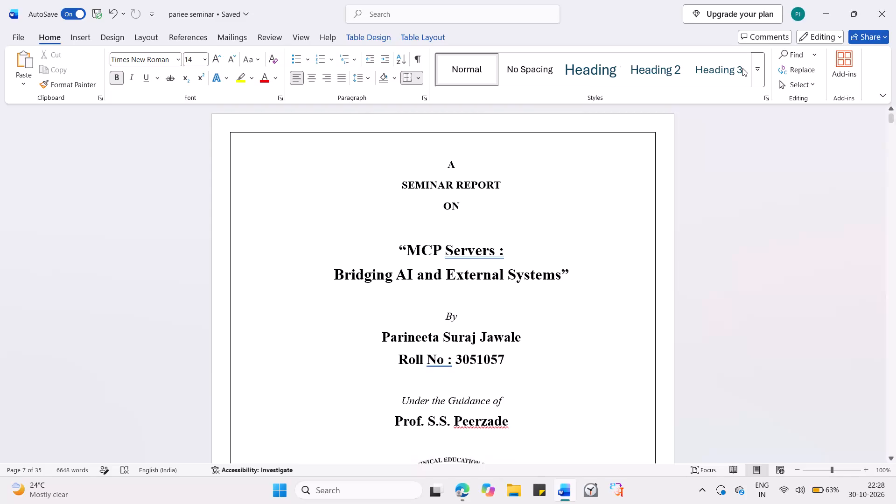
{"action": "left_click", "coordinate": [697, 212]}
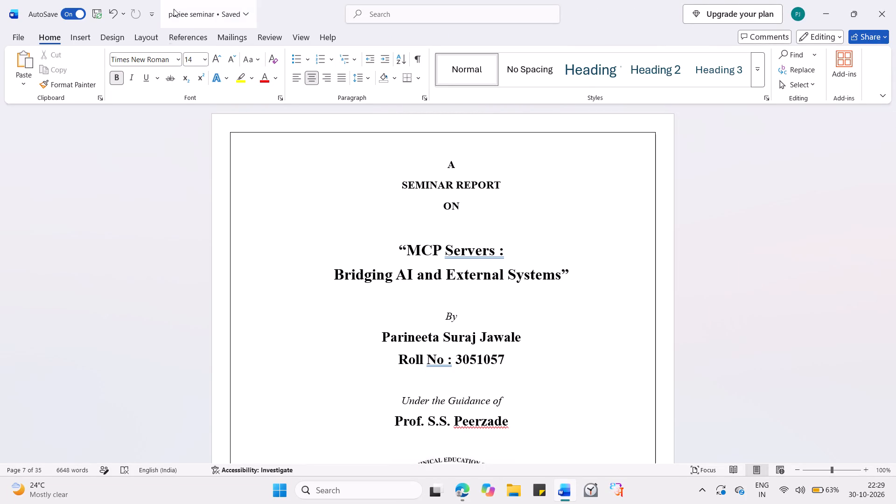
{"action": "left_click", "coordinate": [86, 35]}
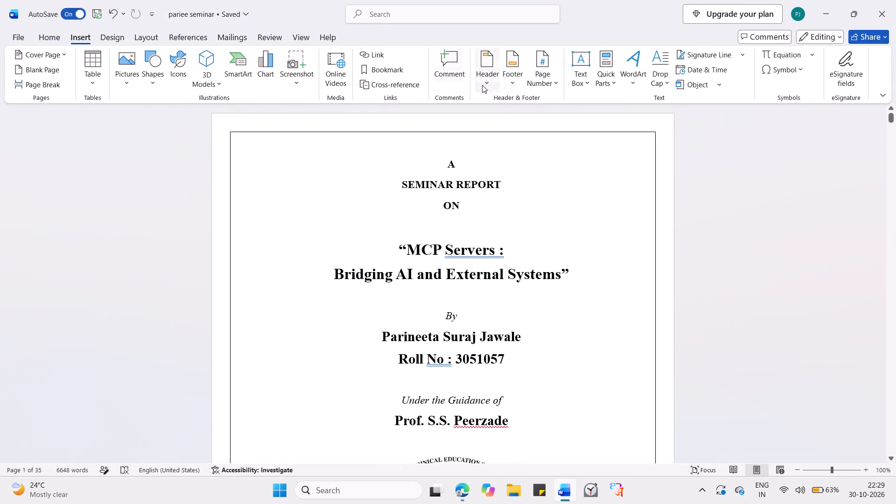
{"action": "left_click", "coordinate": [551, 79]}
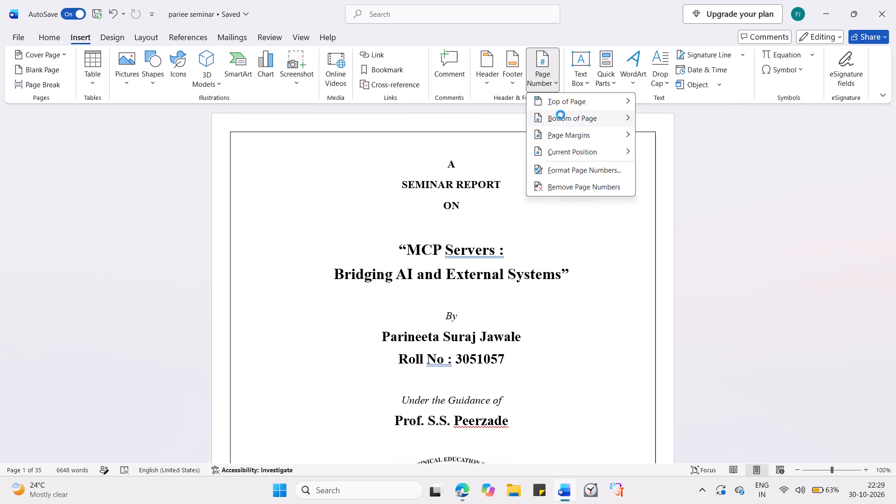
{"action": "left_click", "coordinate": [595, 120]}
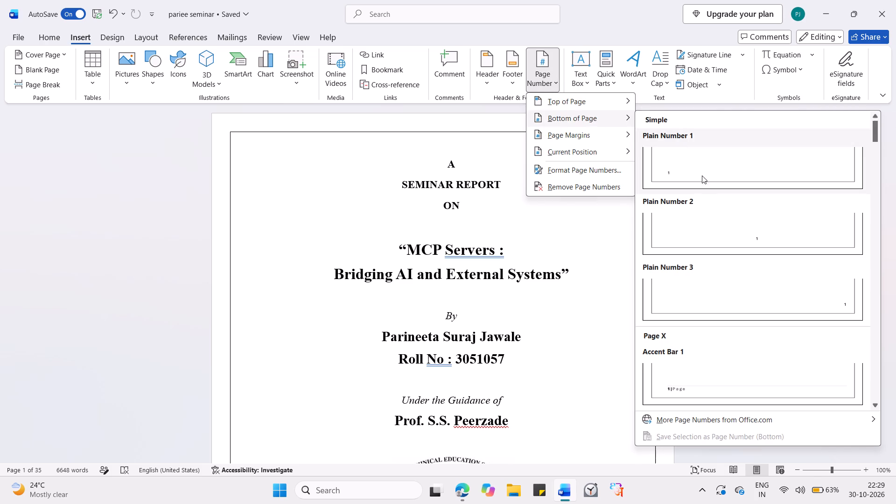
{"action": "scroll", "coordinate": [717, 233], "scroll_direction": "down", "scroll_amount": 1}
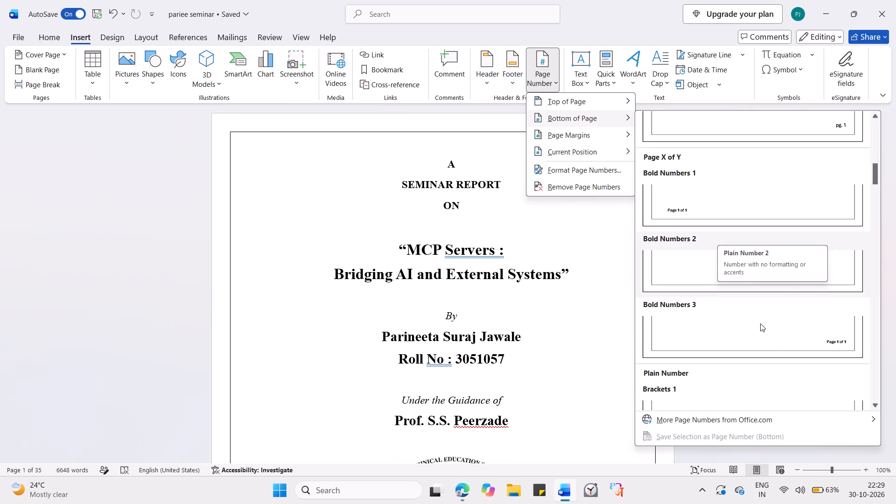
{"action": "left_click", "coordinate": [777, 265]}
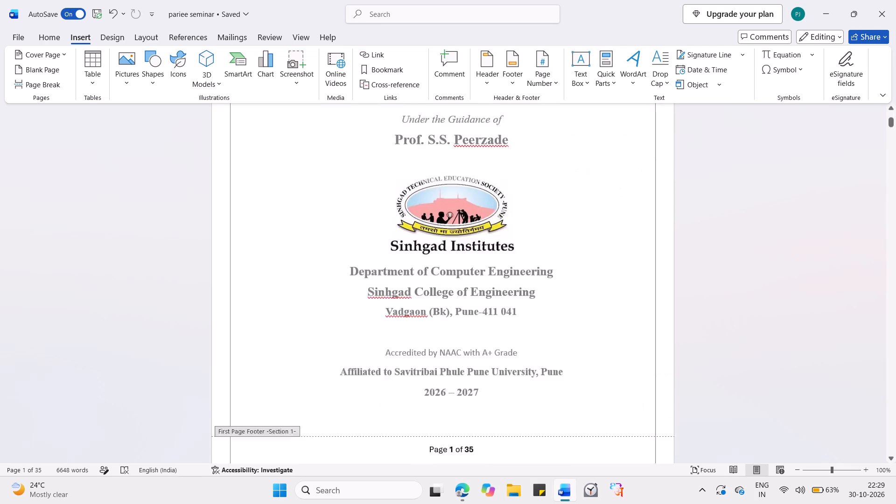
{"action": "scroll", "coordinate": [605, 329], "scroll_direction": "down", "scroll_amount": 1}
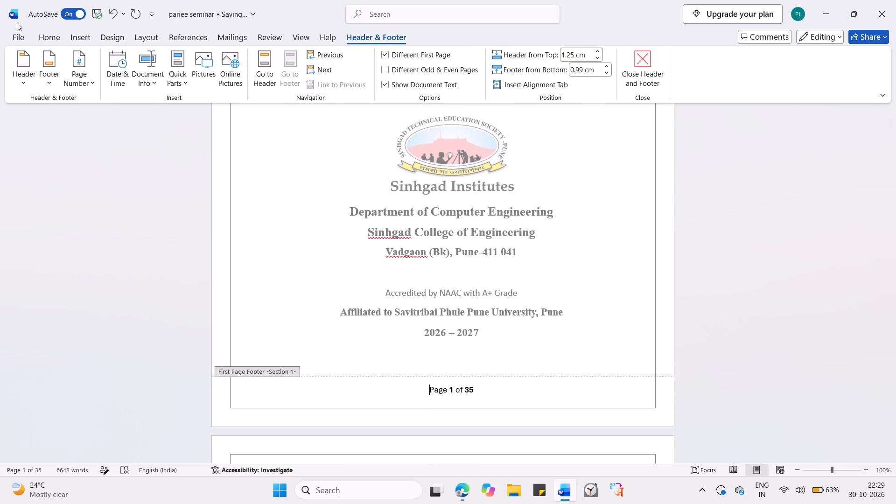
{"action": "left_click", "coordinate": [43, 33]}
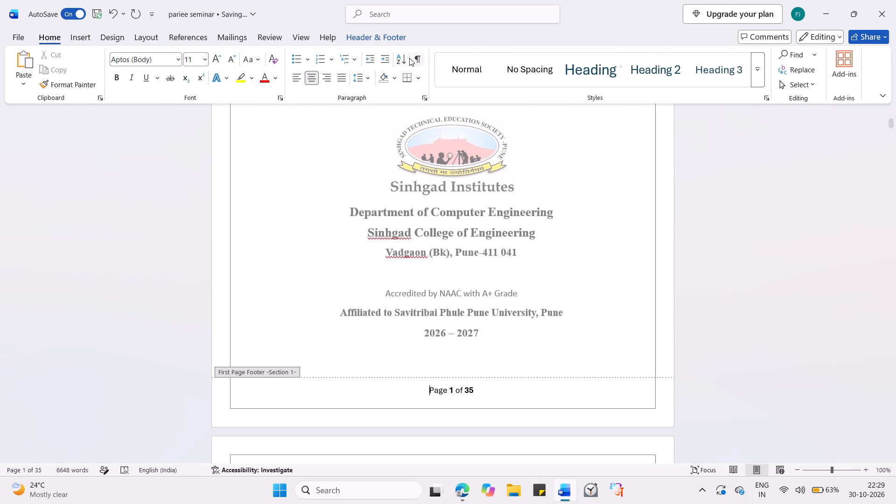
{"action": "left_click", "coordinate": [379, 34]}
{"action": "left_click", "coordinate": [632, 68]}
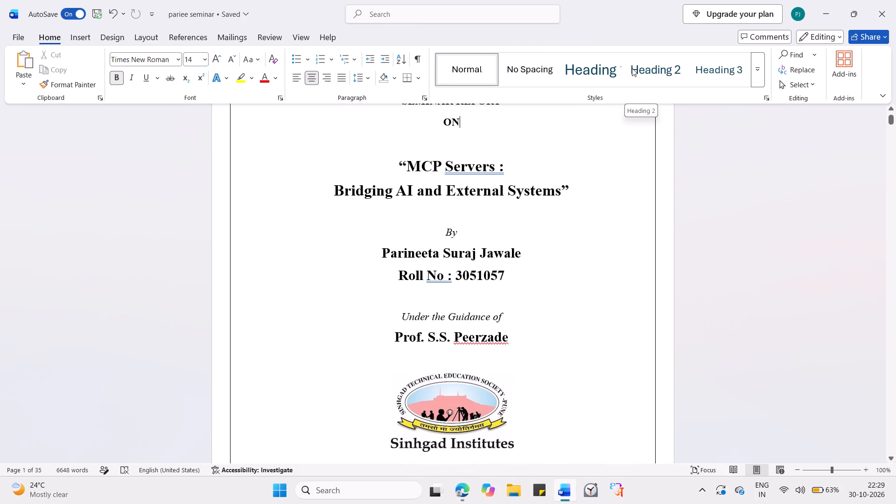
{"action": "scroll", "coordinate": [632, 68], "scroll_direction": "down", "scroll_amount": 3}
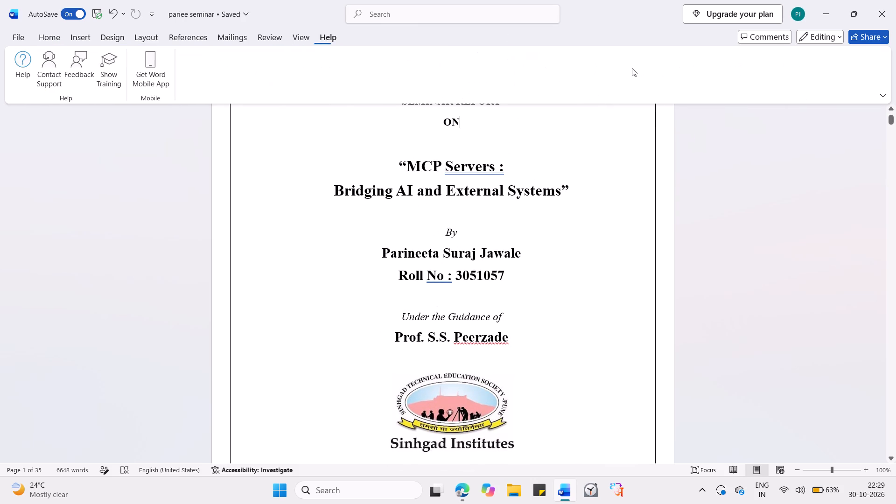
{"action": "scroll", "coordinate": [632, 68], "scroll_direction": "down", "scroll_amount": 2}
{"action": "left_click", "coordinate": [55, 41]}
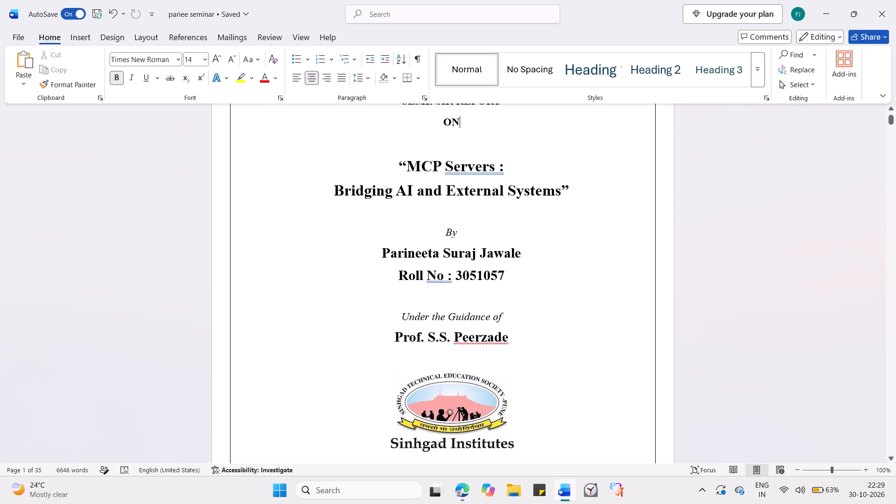
Check the bottoms of the front-matter pages, from the title page to the List of Figures, for page numbers.
{"action": "scroll", "coordinate": [466, 250], "scroll_direction": "down", "scroll_amount": 2}
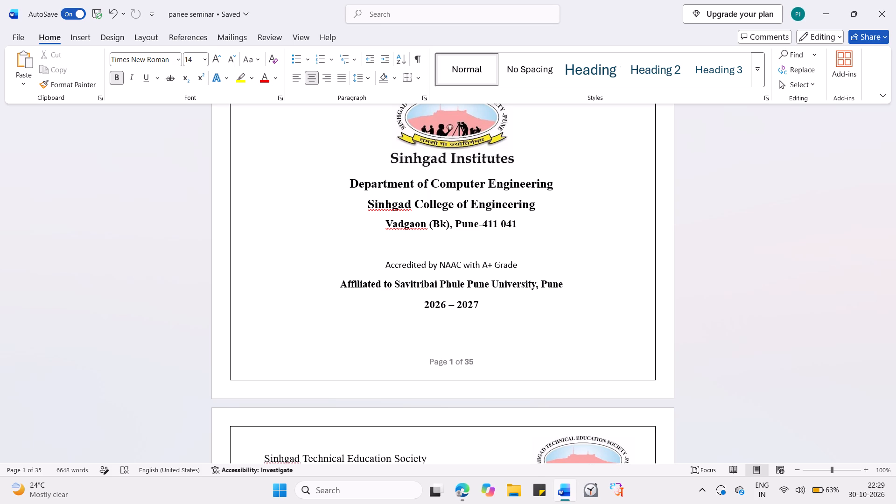
{"action": "scroll", "coordinate": [466, 250], "scroll_direction": "down", "scroll_amount": 2}
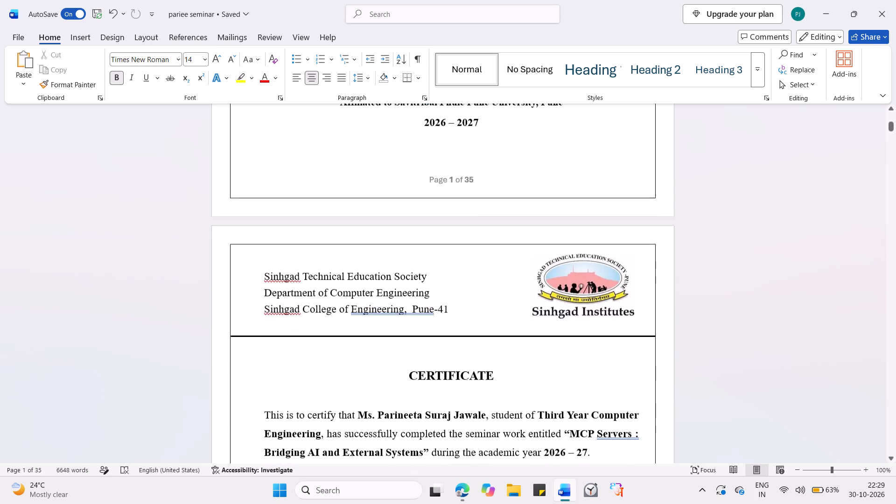
{"action": "scroll", "coordinate": [466, 250], "scroll_direction": "down", "scroll_amount": 4}
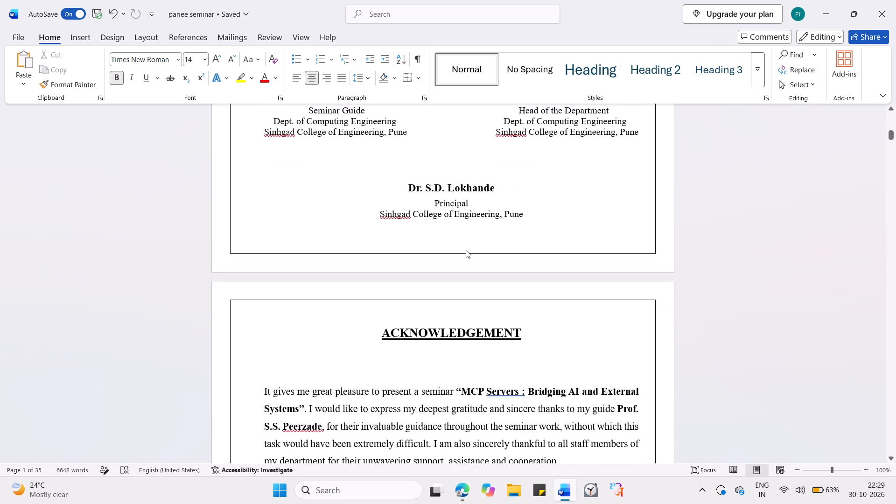
{"action": "scroll", "coordinate": [466, 250], "scroll_direction": "up", "scroll_amount": 3}
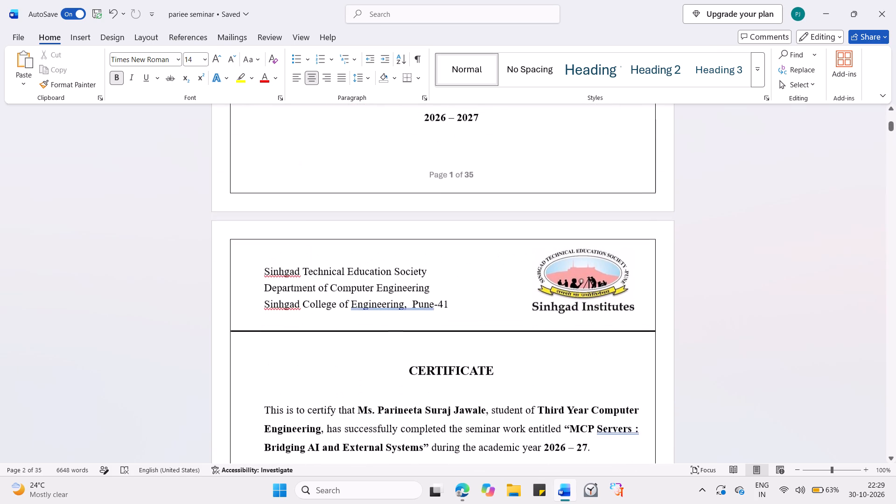
{"action": "scroll", "coordinate": [466, 250], "scroll_direction": "up", "scroll_amount": 1}
{"action": "scroll", "coordinate": [466, 250], "scroll_direction": "down", "scroll_amount": 6}
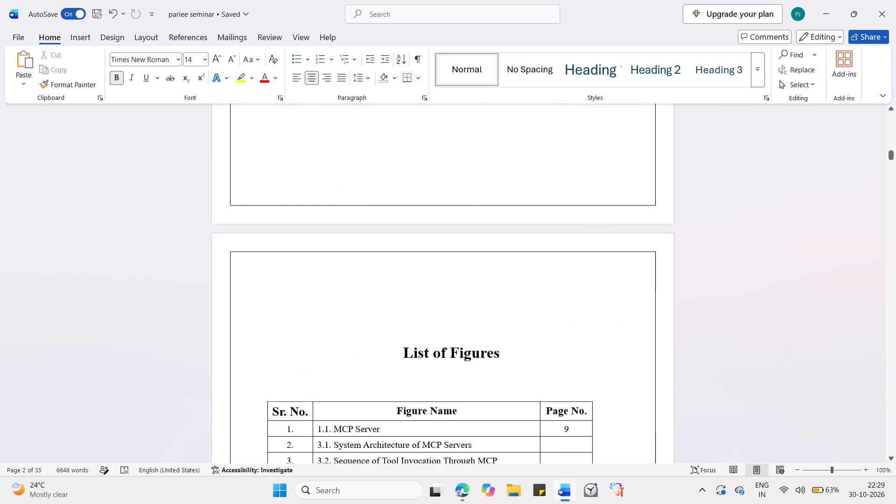
{"action": "scroll", "coordinate": [466, 250], "scroll_direction": "up", "scroll_amount": 6}
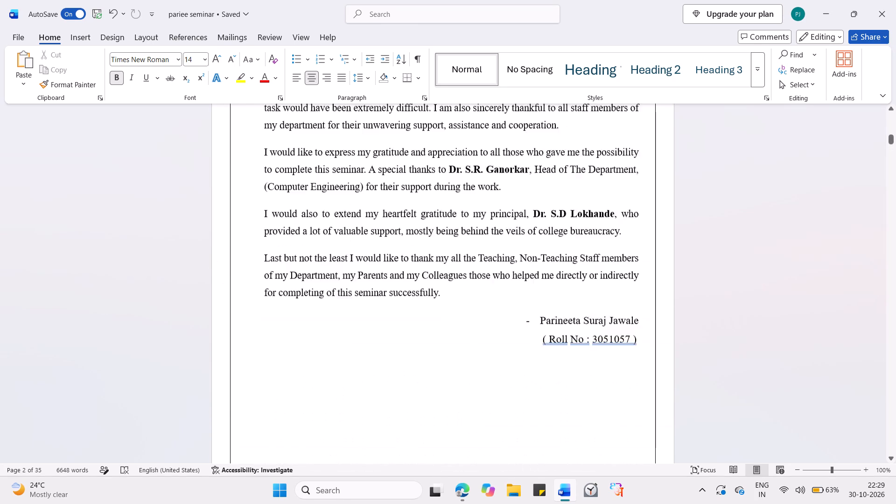
{"action": "scroll", "coordinate": [466, 250], "scroll_direction": "up", "scroll_amount": 3}
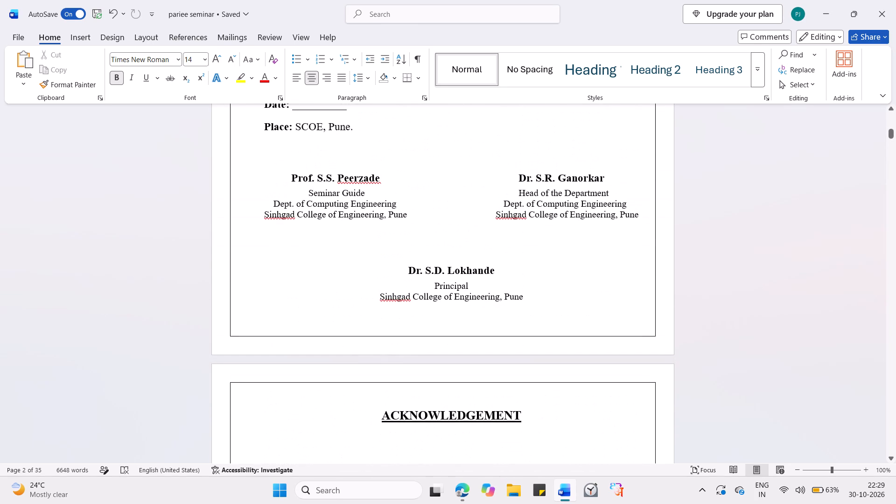
{"action": "scroll", "coordinate": [466, 250], "scroll_direction": "up", "scroll_amount": 8}
{"action": "scroll", "coordinate": [466, 250], "scroll_direction": "down", "scroll_amount": 1}
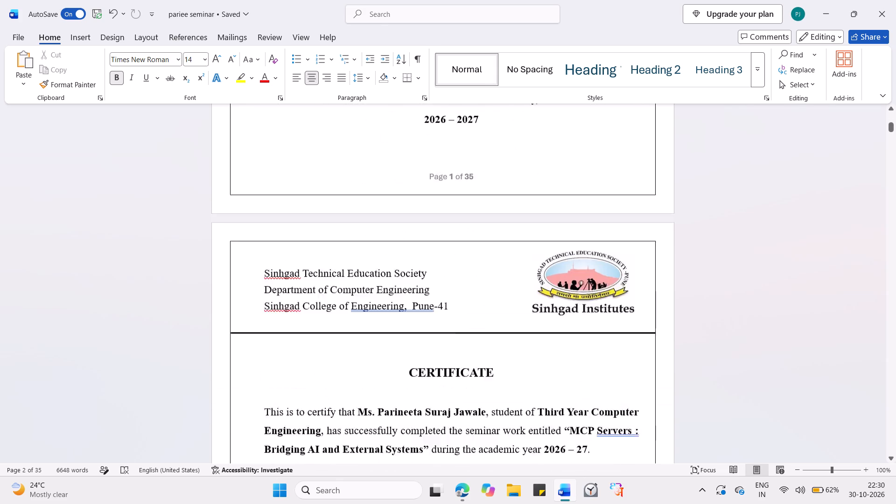
{"action": "scroll", "coordinate": [466, 250], "scroll_direction": "down", "scroll_amount": 5}
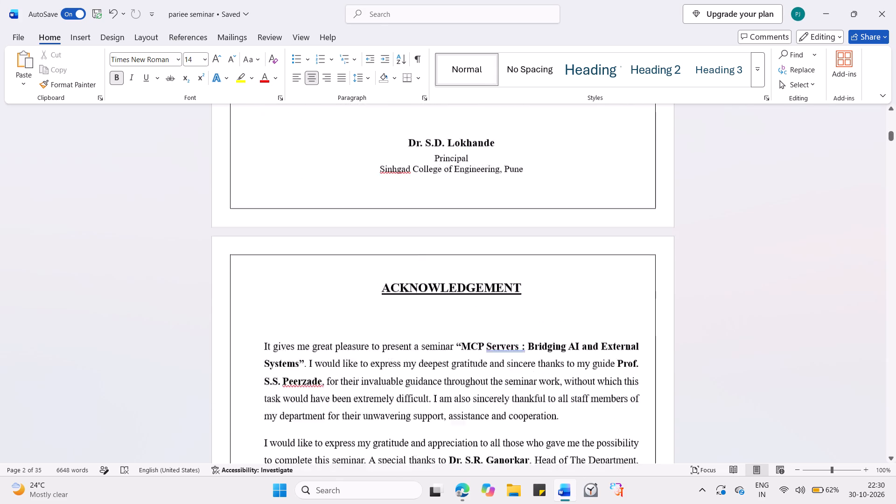
{"action": "scroll", "coordinate": [466, 250], "scroll_direction": "down", "scroll_amount": 6}
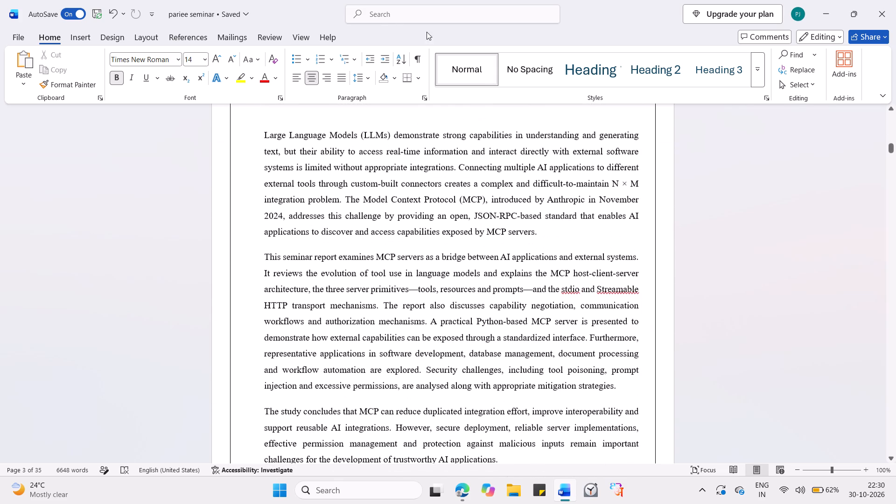
{"action": "scroll", "coordinate": [352, 173], "scroll_direction": "up", "scroll_amount": 12}
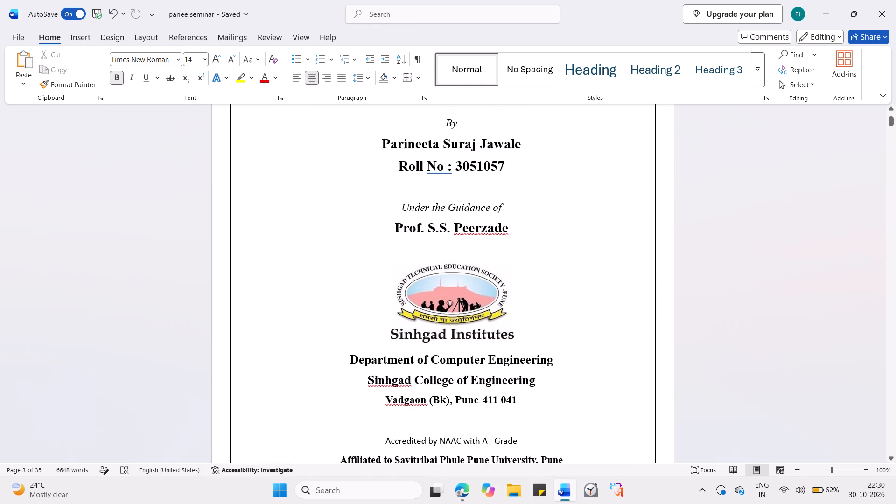
{"action": "scroll", "coordinate": [352, 173], "scroll_direction": "down", "scroll_amount": 1}
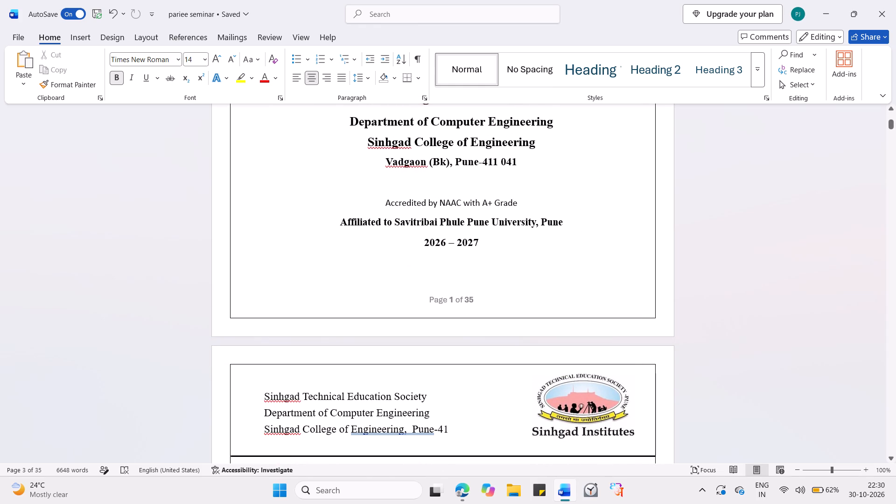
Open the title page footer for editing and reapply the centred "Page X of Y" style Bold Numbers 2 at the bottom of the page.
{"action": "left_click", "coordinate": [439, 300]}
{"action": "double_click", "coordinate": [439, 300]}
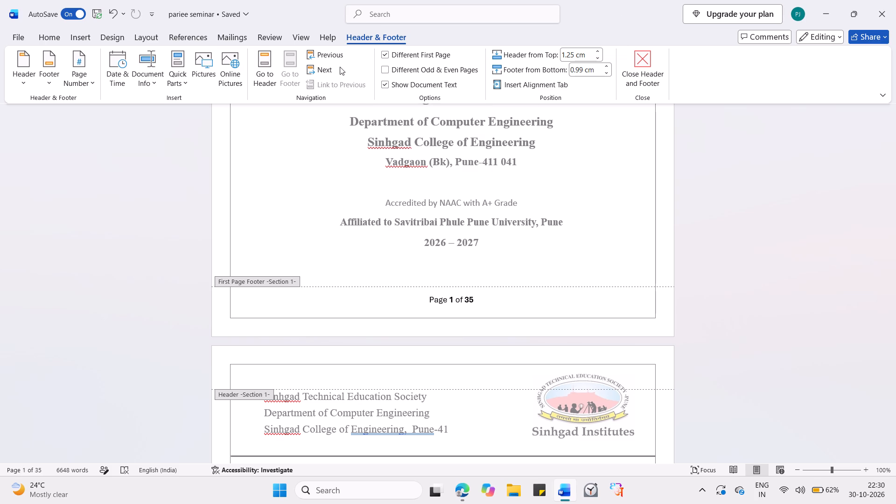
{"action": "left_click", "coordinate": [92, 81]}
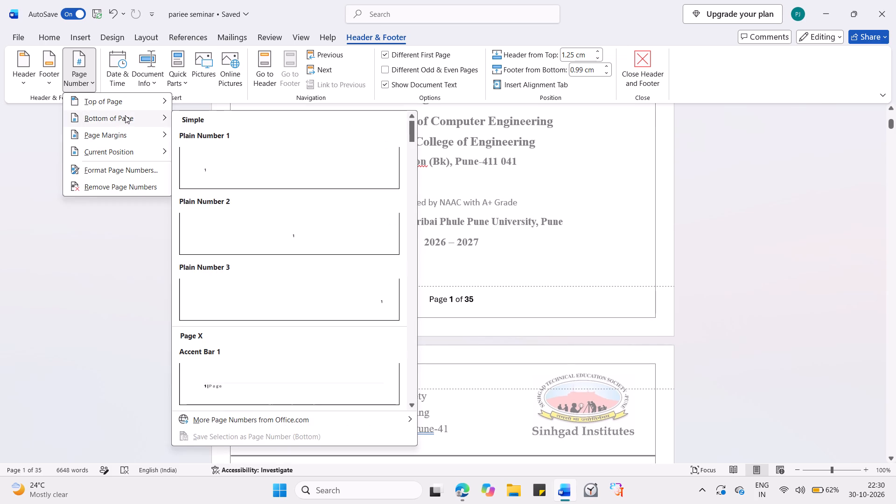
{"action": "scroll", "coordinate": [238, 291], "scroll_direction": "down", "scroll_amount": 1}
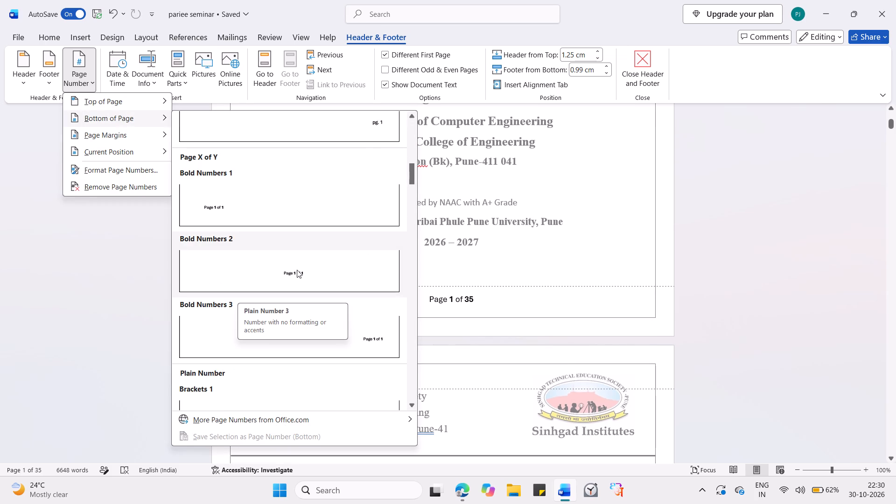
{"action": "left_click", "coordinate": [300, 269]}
Turn off the Different First Page option from the certificate page's footer in section 1.
{"action": "scroll", "coordinate": [440, 304], "scroll_direction": "down", "scroll_amount": 2}
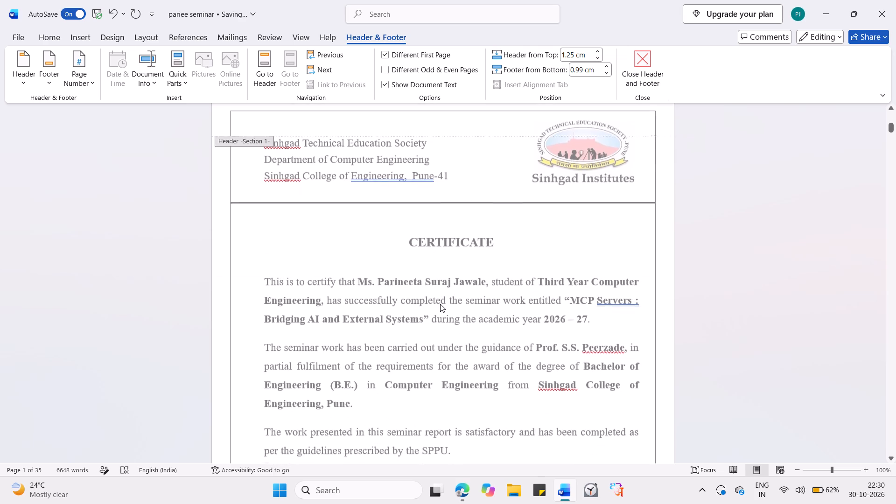
{"action": "scroll", "coordinate": [440, 304], "scroll_direction": "down", "scroll_amount": 4}
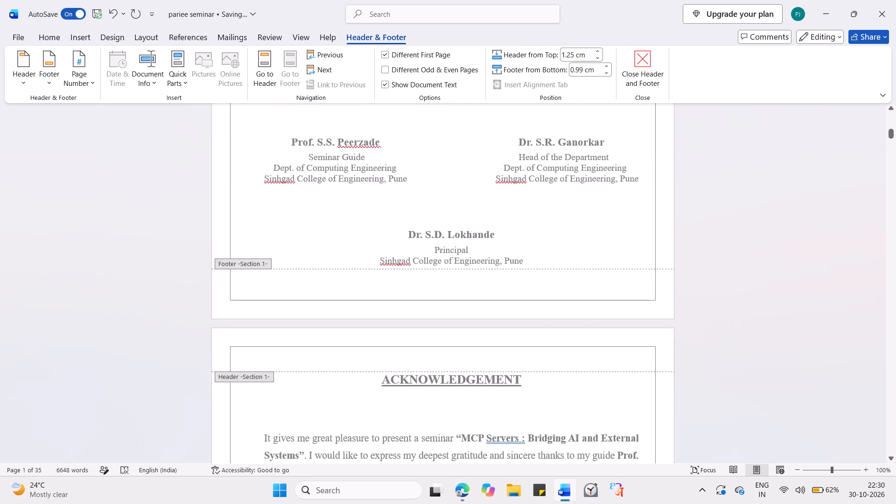
{"action": "left_click", "coordinate": [459, 289]}
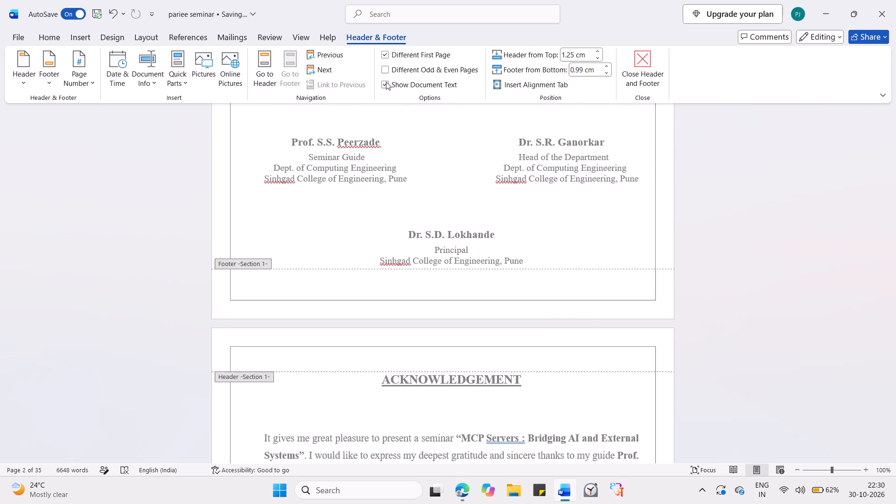
{"action": "left_click", "coordinate": [389, 55]}
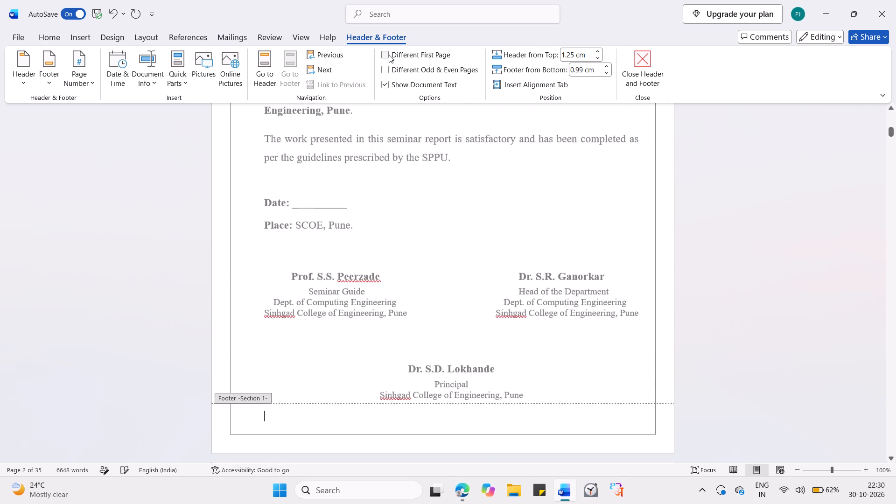
Insert page numbers at the bottom of the page for all of section 1, using the centred "Page X of Y" style Bold Numbers 2.
{"action": "scroll", "coordinate": [459, 168], "scroll_direction": "up", "scroll_amount": 1}
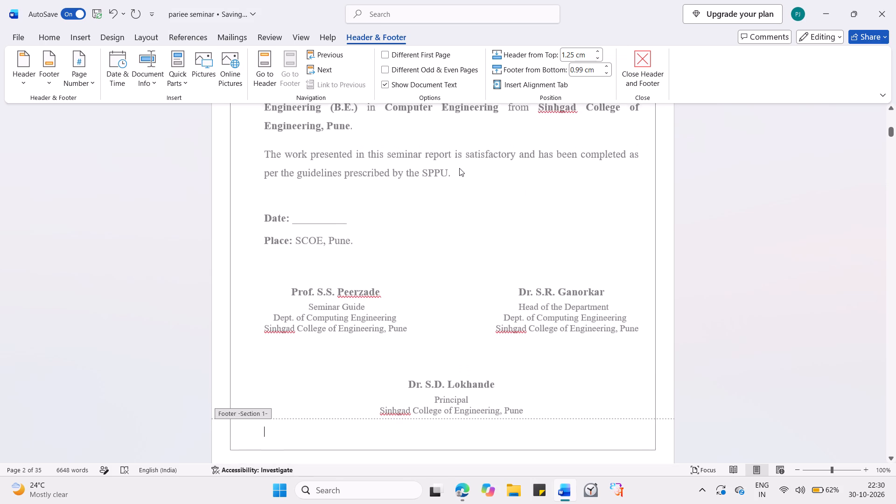
{"action": "scroll", "coordinate": [459, 168], "scroll_direction": "up", "scroll_amount": 3}
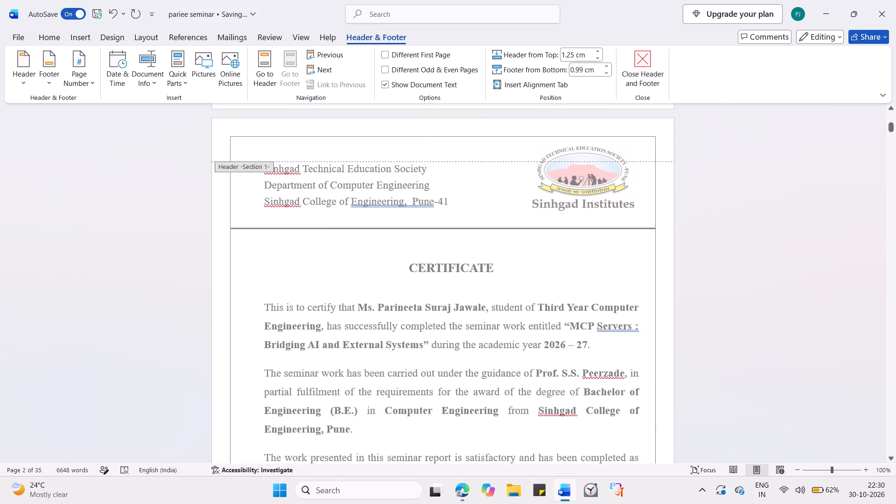
{"action": "scroll", "coordinate": [459, 168], "scroll_direction": "up", "scroll_amount": 5}
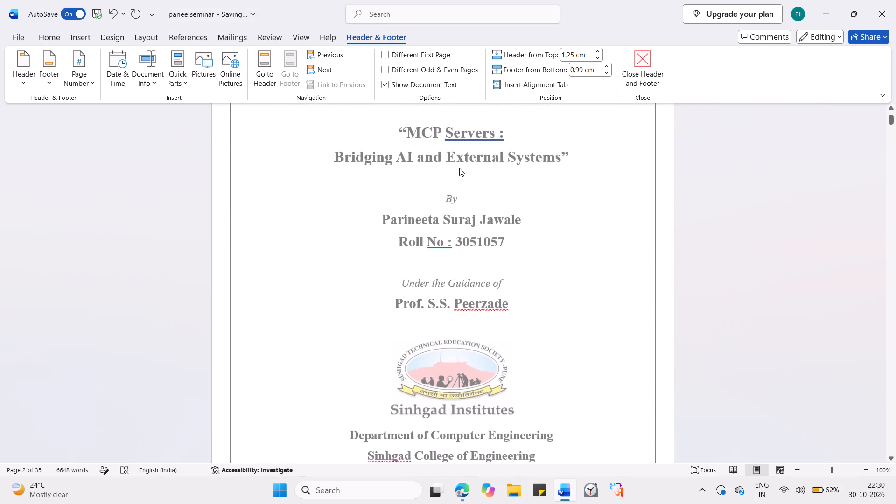
{"action": "scroll", "coordinate": [459, 168], "scroll_direction": "up", "scroll_amount": 3}
{"action": "left_click", "coordinate": [88, 84]}
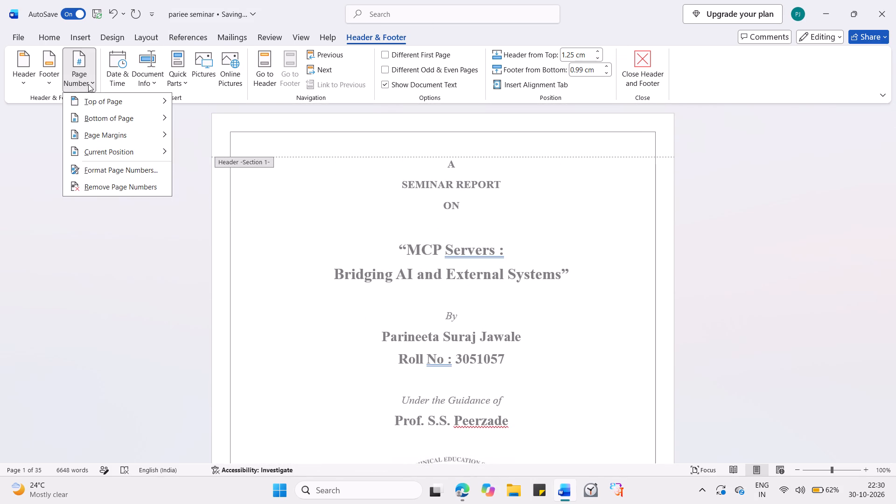
{"action": "left_click", "coordinate": [113, 117]}
{"action": "scroll", "coordinate": [253, 236], "scroll_direction": "down", "scroll_amount": 2}
{"action": "scroll", "coordinate": [253, 236], "scroll_direction": "up", "scroll_amount": 2}
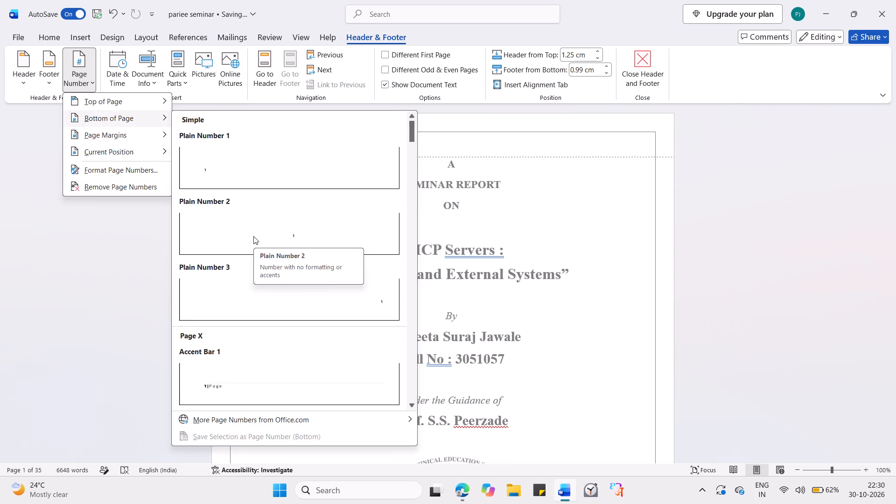
{"action": "scroll", "coordinate": [253, 236], "scroll_direction": "up", "scroll_amount": 1}
{"action": "scroll", "coordinate": [253, 236], "scroll_direction": "down", "scroll_amount": 1}
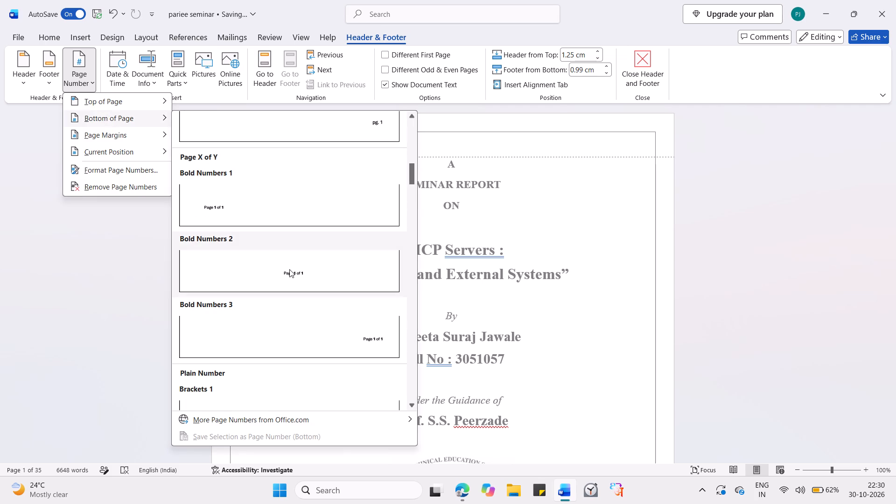
{"action": "left_click", "coordinate": [289, 269]}
Check the footers from the title page through the certificate and acknowledgement pages for page numbers.
{"action": "scroll", "coordinate": [450, 343], "scroll_direction": "down", "scroll_amount": 2}
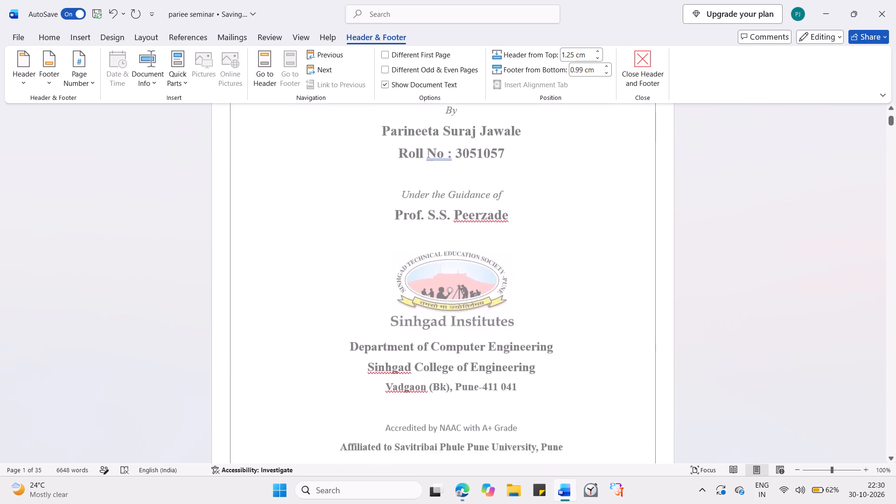
{"action": "scroll", "coordinate": [450, 343], "scroll_direction": "down", "scroll_amount": 6}
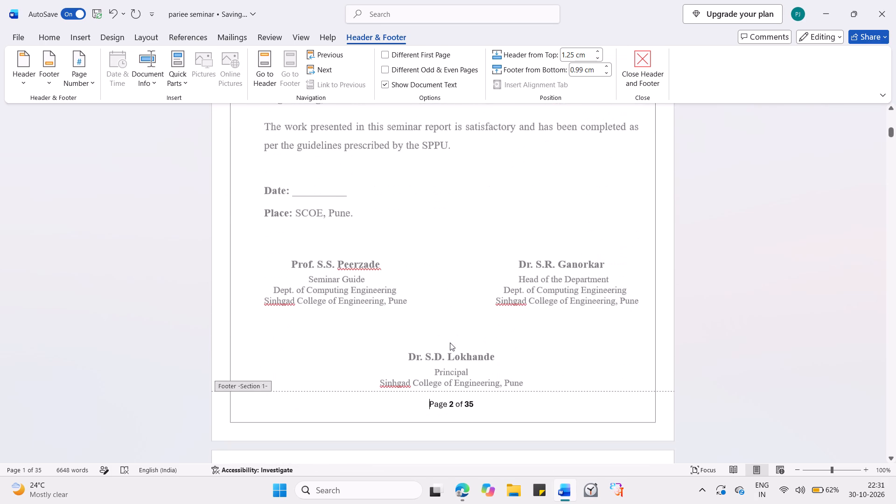
{"action": "scroll", "coordinate": [450, 343], "scroll_direction": "down", "scroll_amount": 5}
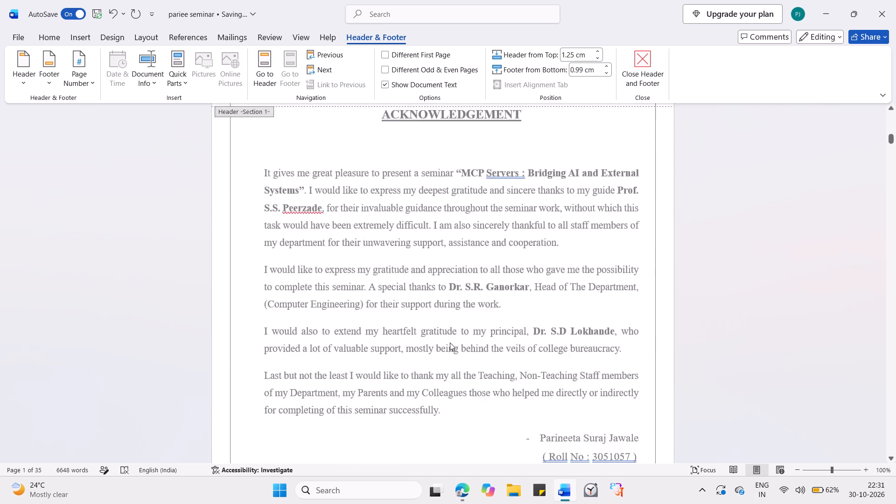
{"action": "scroll", "coordinate": [450, 343], "scroll_direction": "down", "scroll_amount": 3}
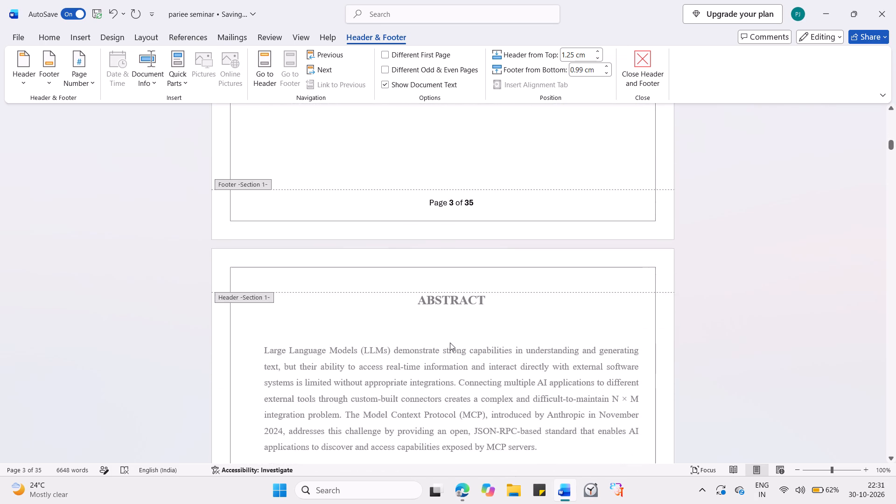
{"action": "scroll", "coordinate": [450, 343], "scroll_direction": "down", "scroll_amount": 1}
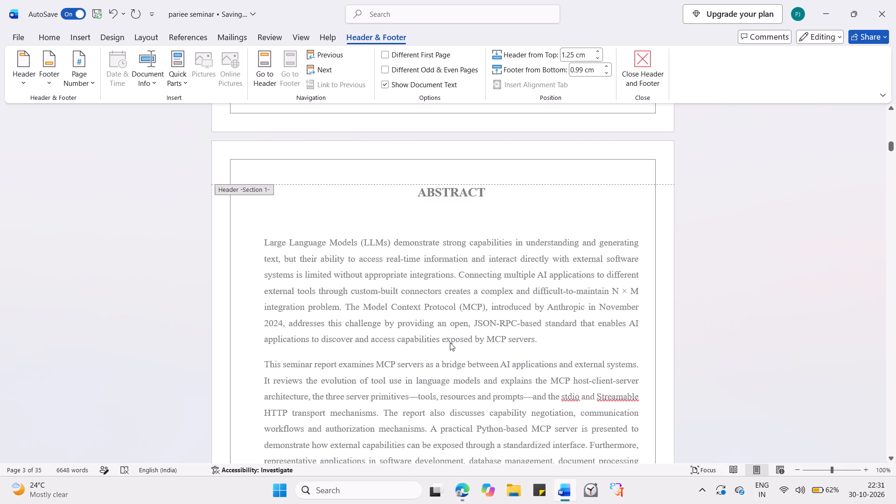
{"action": "scroll", "coordinate": [450, 343], "scroll_direction": "down", "scroll_amount": 1}
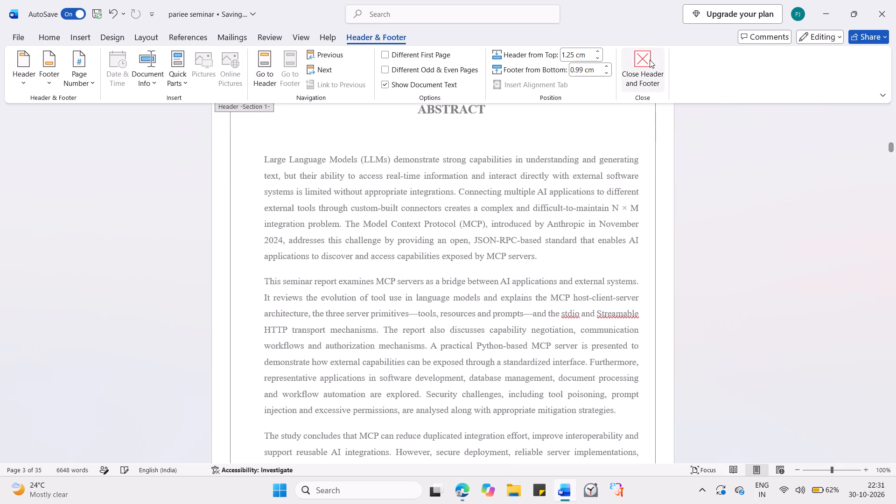
Exit header and footer editing and review the page numbers on the title and certificate pages.
{"action": "left_click", "coordinate": [646, 60]}
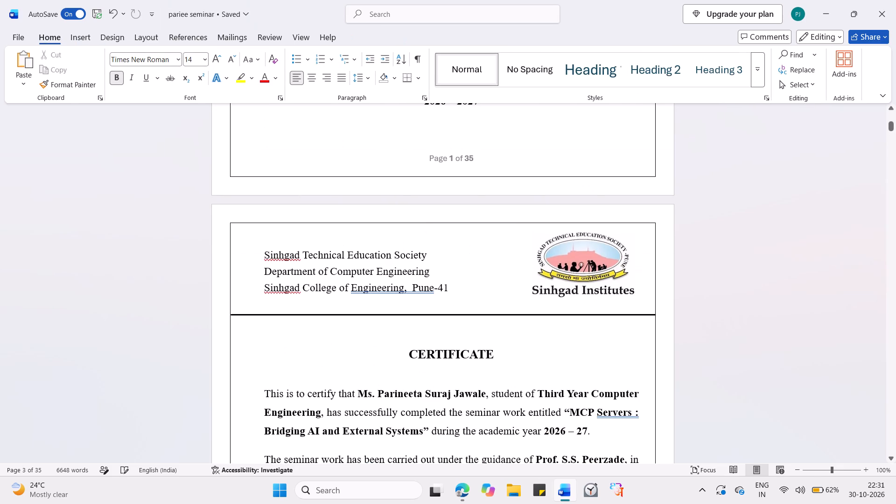
{"action": "scroll", "coordinate": [487, 230], "scroll_direction": "up", "scroll_amount": 2}
{"action": "scroll", "coordinate": [487, 230], "scroll_direction": "down", "scroll_amount": 2}
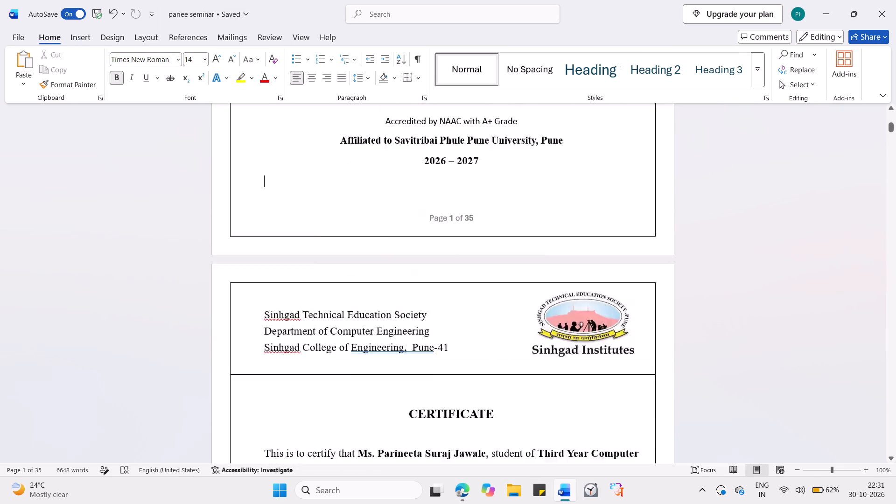
{"action": "scroll", "coordinate": [487, 230], "scroll_direction": "down", "scroll_amount": 4}
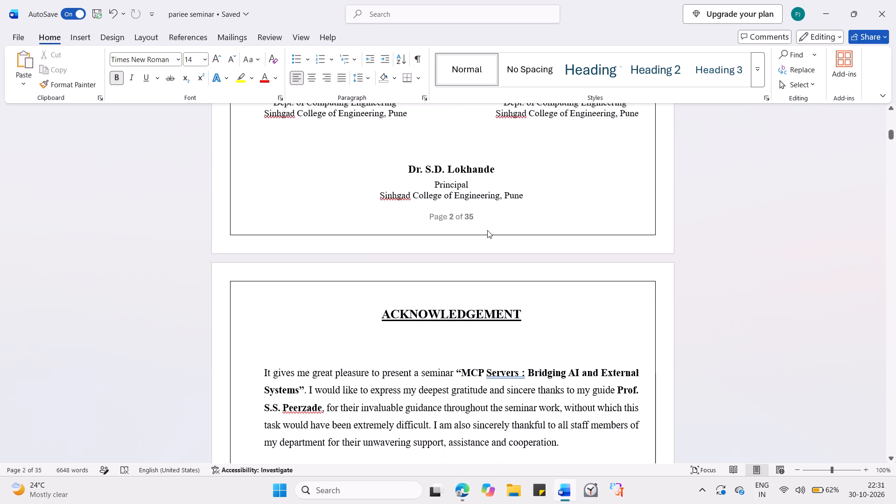
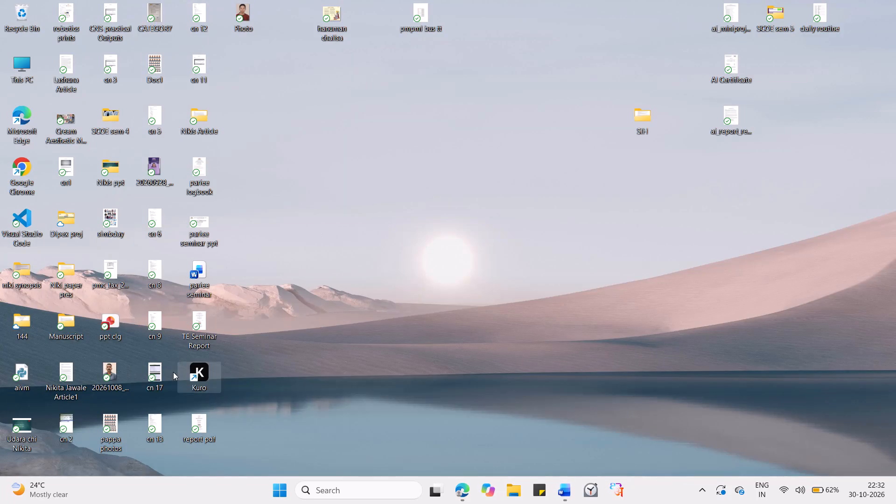
Open the Kuro application from its desktop shortcut.
{"action": "double_click", "coordinate": [193, 377]}
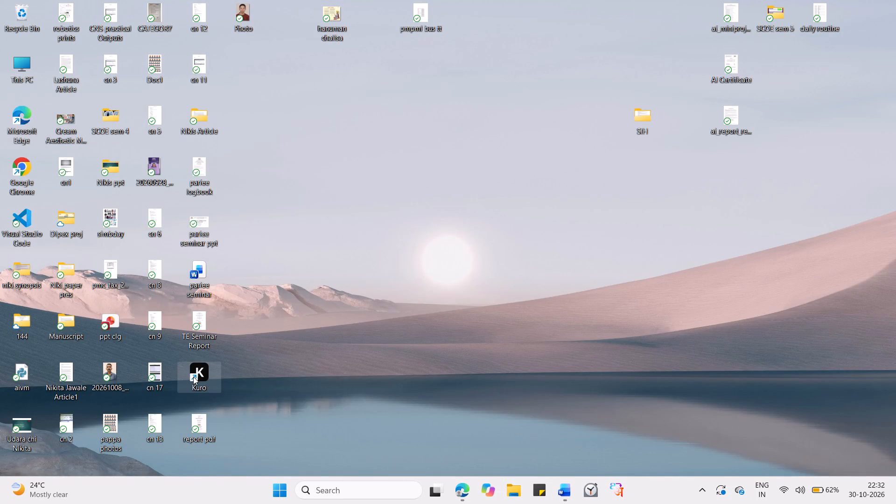
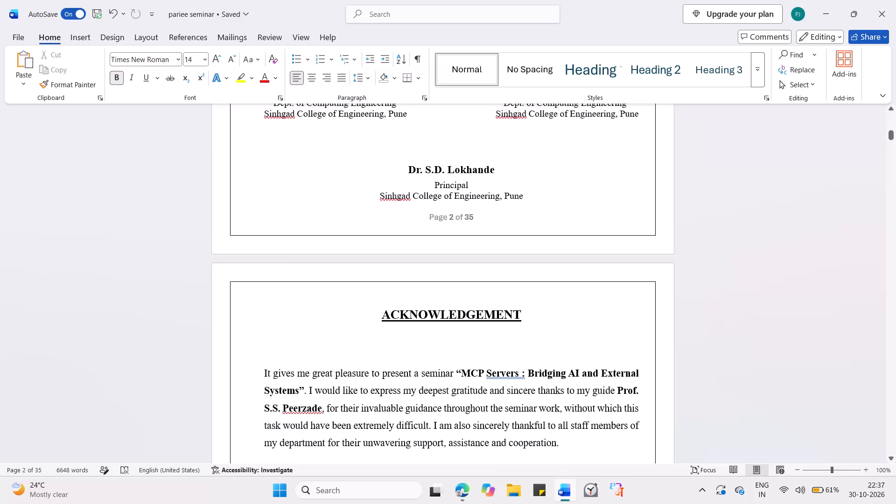
Save the seminar report document in Word.
{"action": "key", "text": "ctrl+s"}
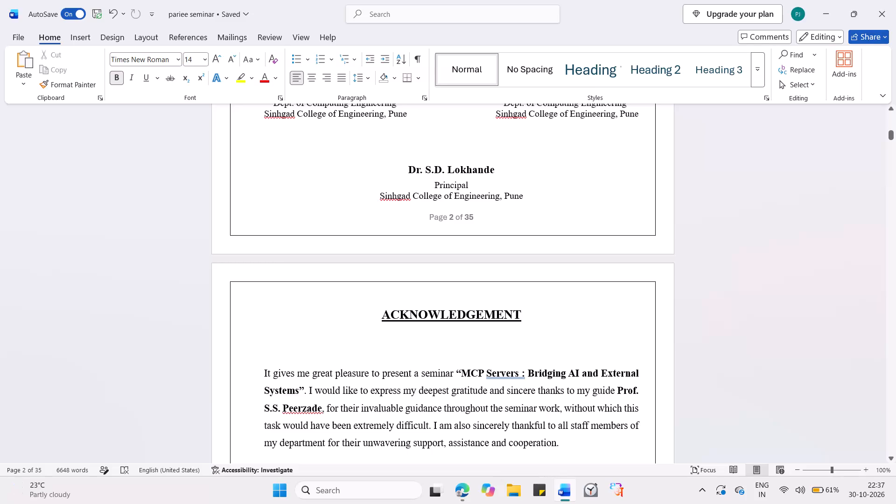